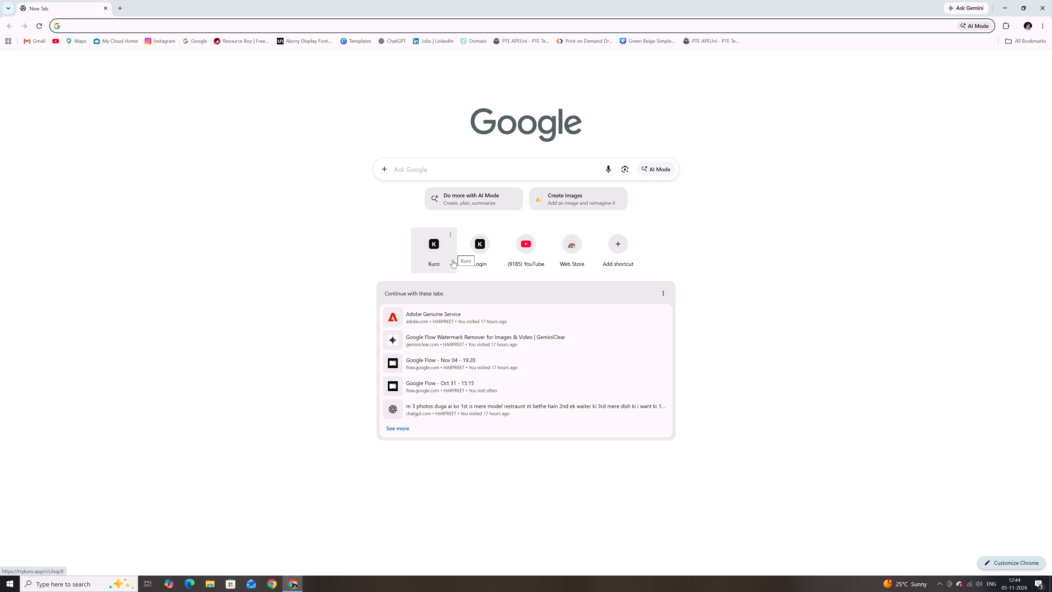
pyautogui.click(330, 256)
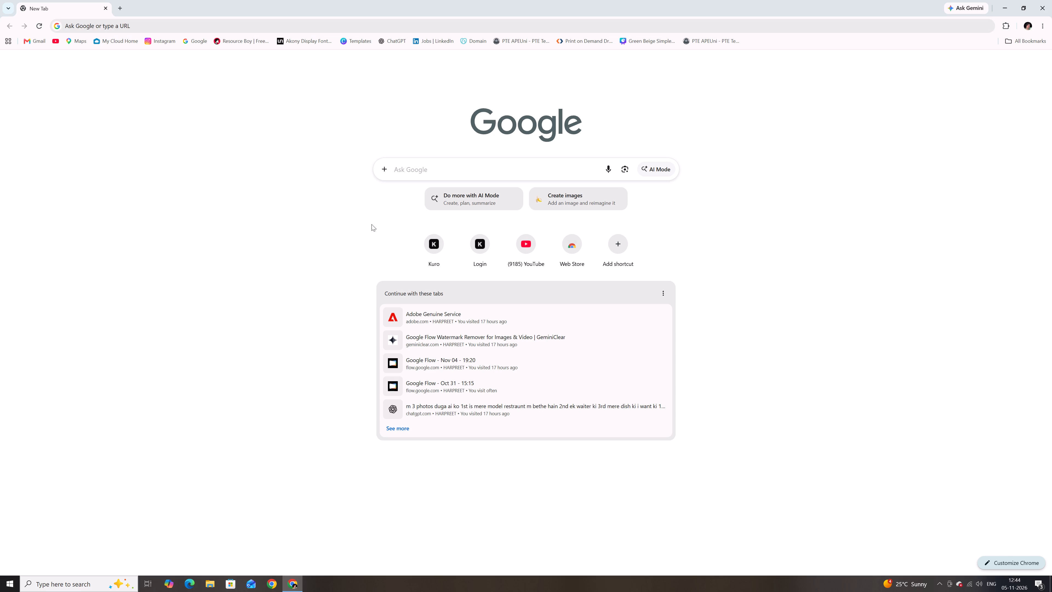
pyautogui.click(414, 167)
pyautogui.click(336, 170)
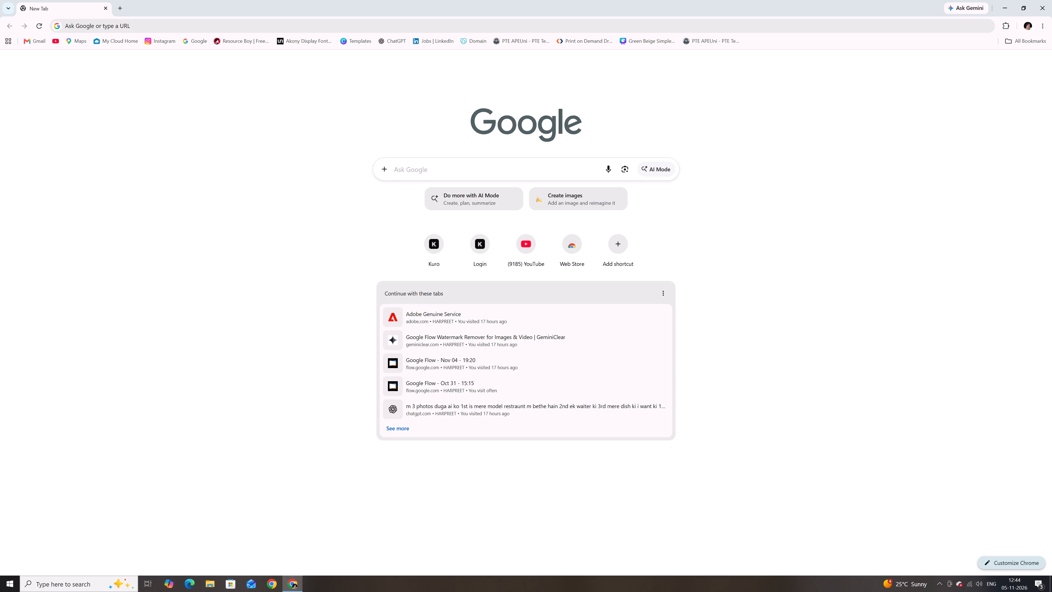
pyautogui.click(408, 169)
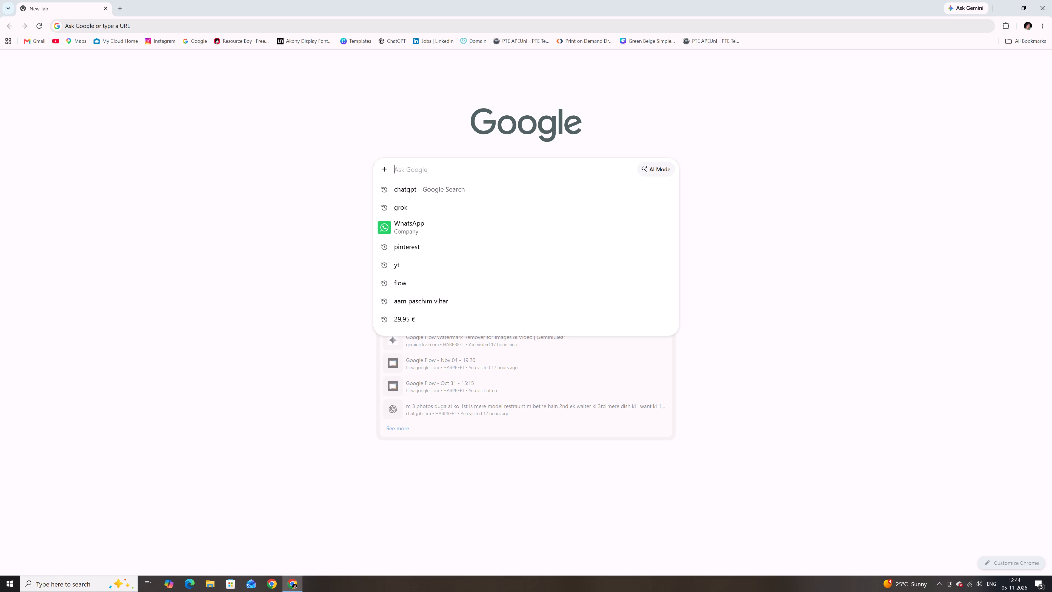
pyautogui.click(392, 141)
# Use Google search to reach Adobe's Creative Cloud product page.
pyautogui.click(416, 172)
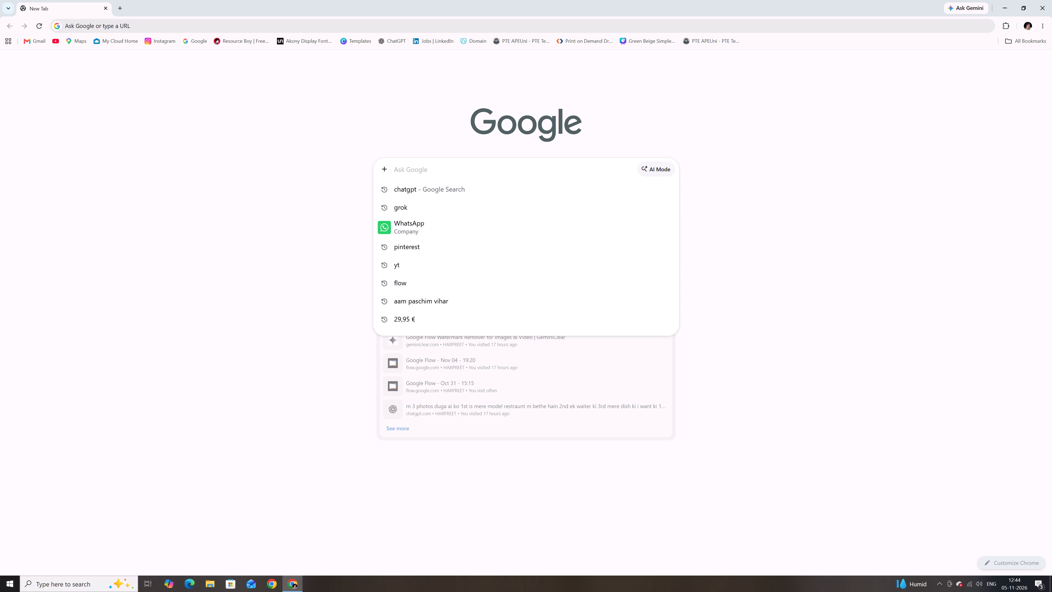
pyautogui.click(444, 166)
pyautogui.click(429, 144)
pyautogui.click(440, 172)
pyautogui.click(430, 133)
pyautogui.click(449, 169)
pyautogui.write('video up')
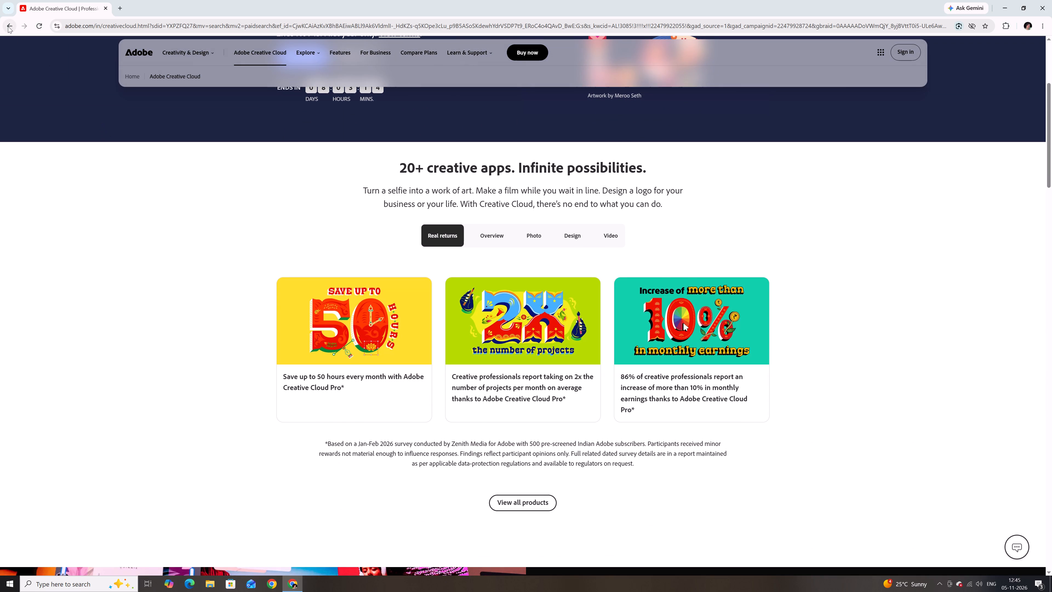
pyautogui.click(8, 26)
pyautogui.click(9, 27)
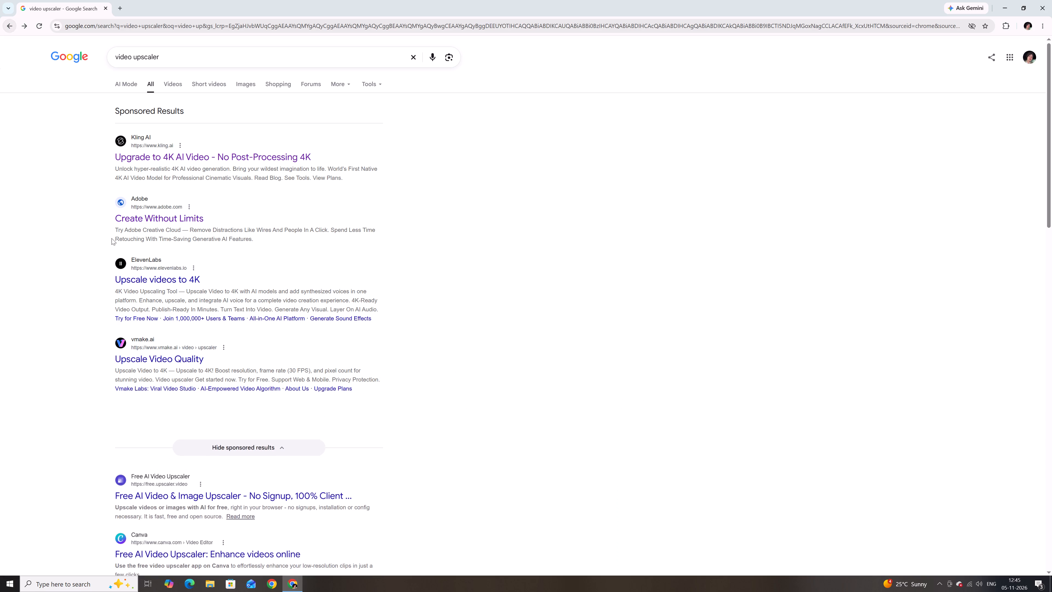
# Look further down the search results for other video upscaler tools.
pyautogui.scroll(-7, 106, 258)
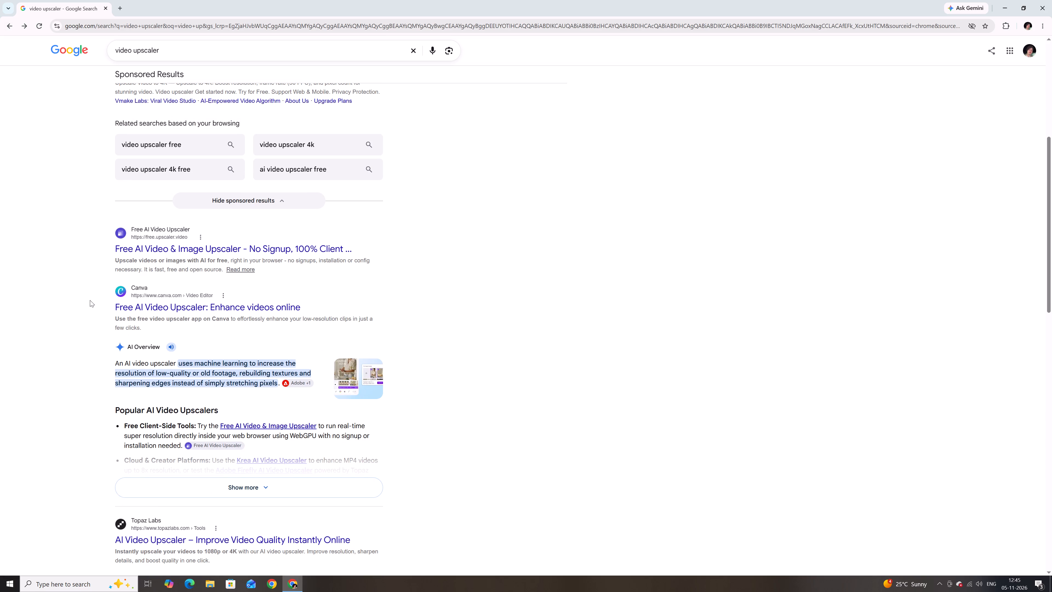
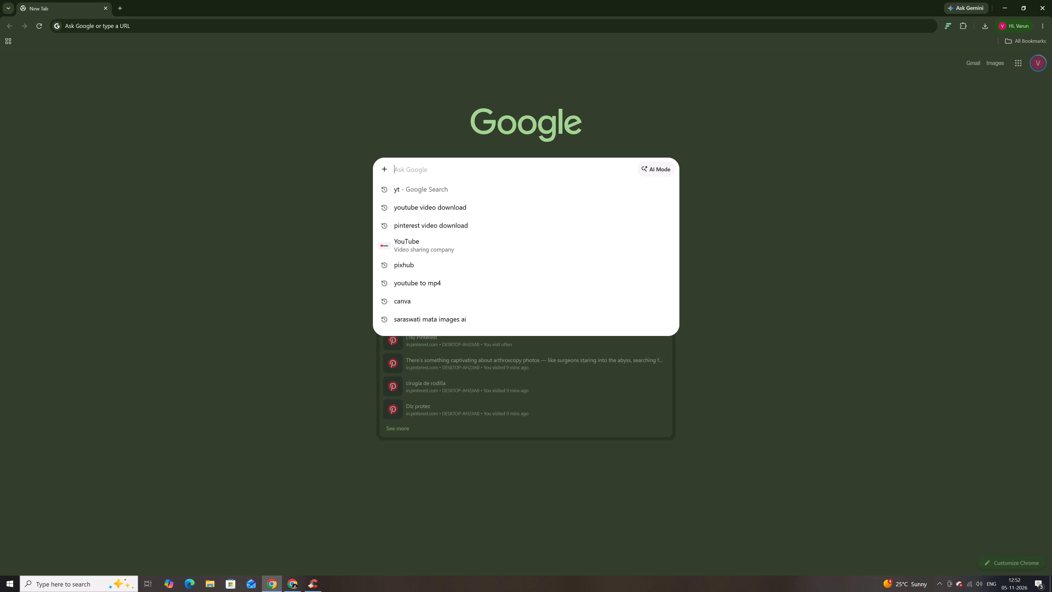
# Enter "why" as the query for a new Google search.
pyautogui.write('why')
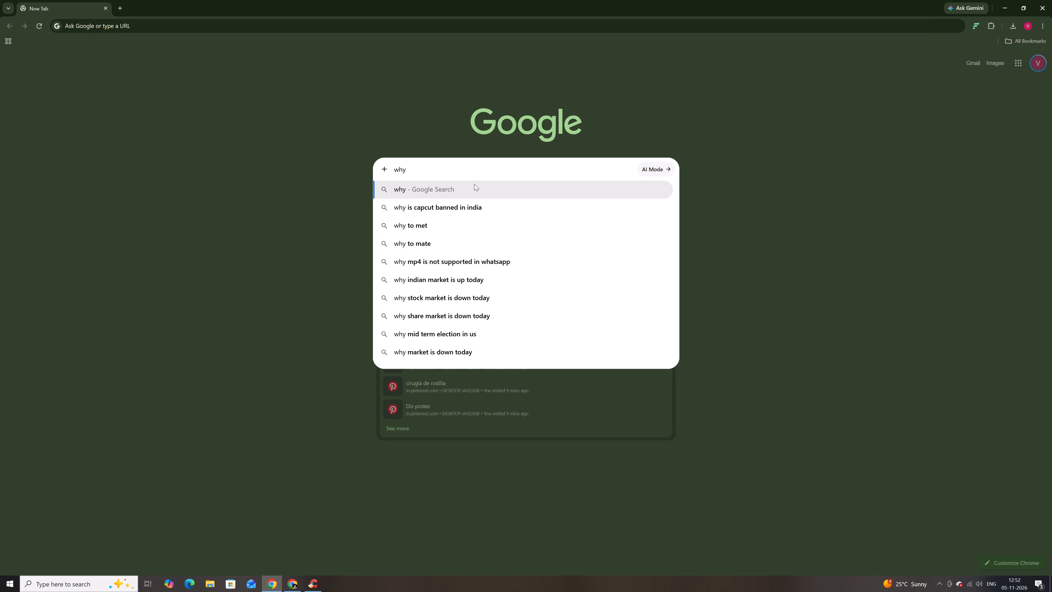
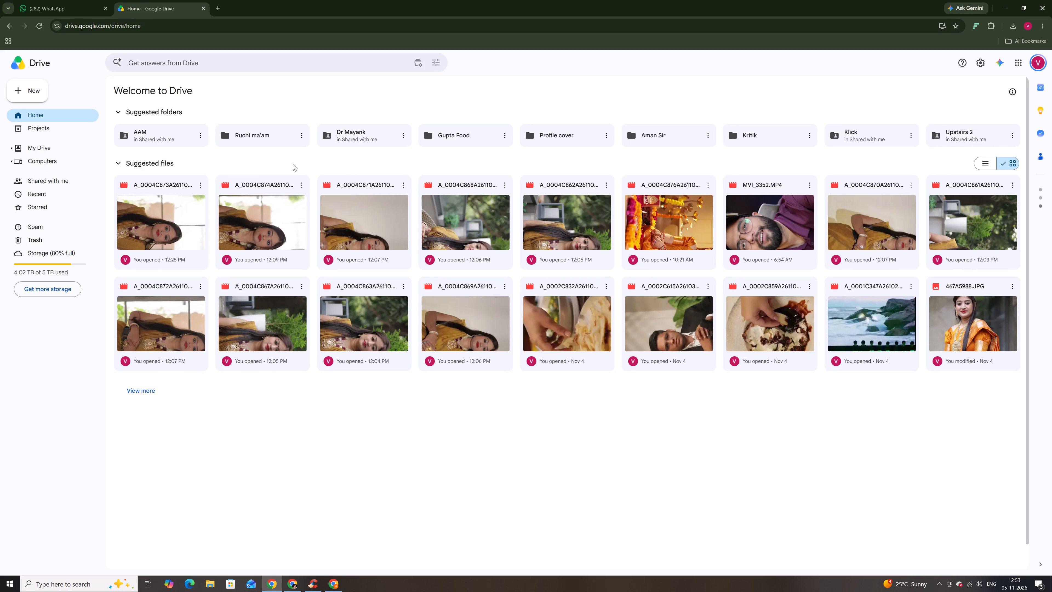
# Open the AAM folder in Google Drive, check its AAM Paschim vihar food shoot - DEMO subfolder, and return to AAM.
pyautogui.doubleClick(154, 142)
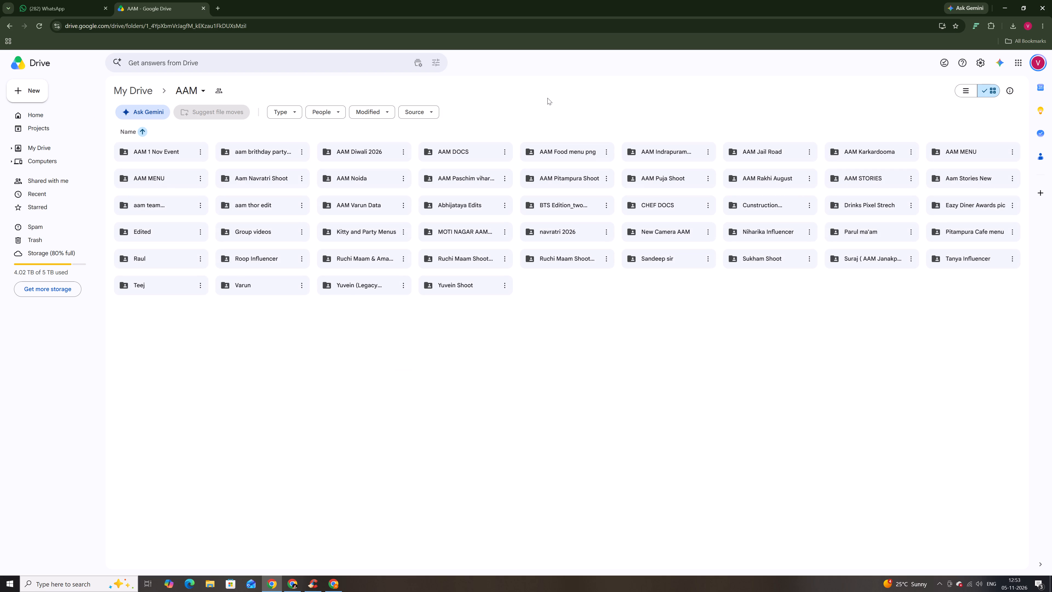
pyautogui.doubleClick(470, 171)
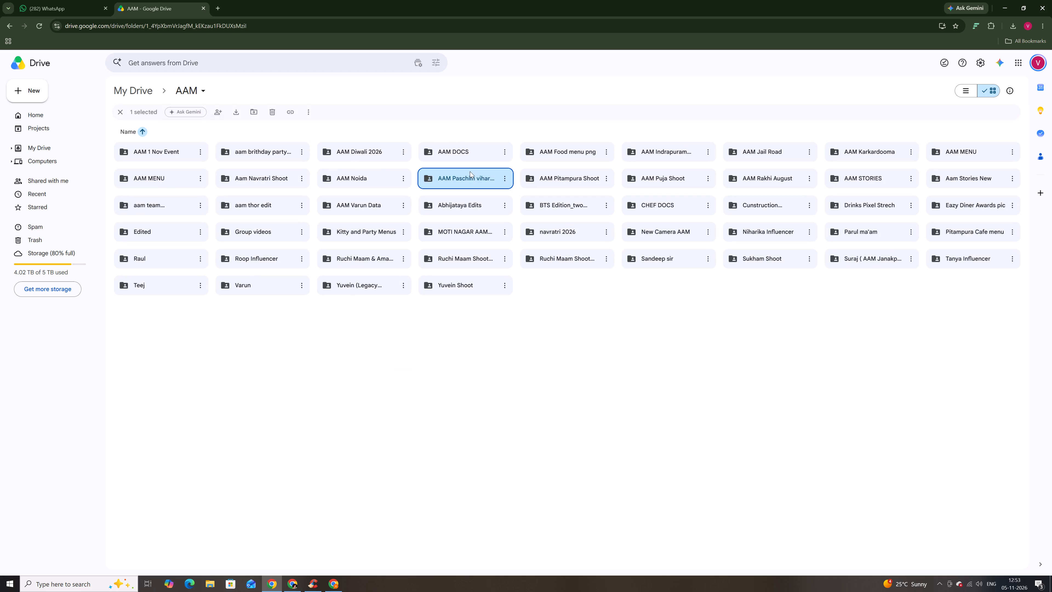
pyautogui.click(184, 91)
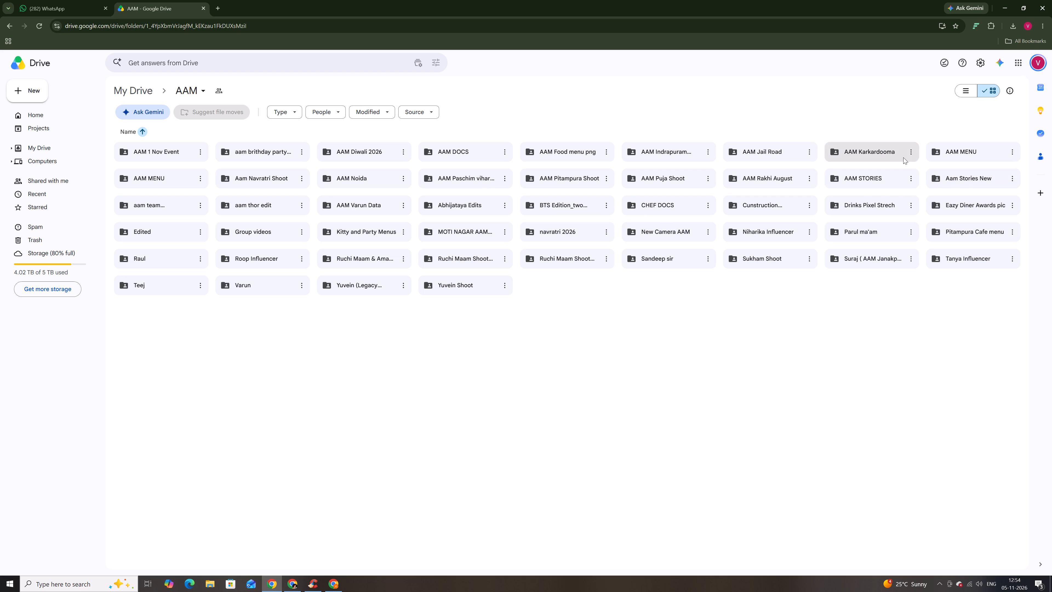
# Look through the photos in the 10 sep-26 folder inside AAM Karkardooma, and return to AAM Karkardooma.
pyautogui.doubleClick(882, 154)
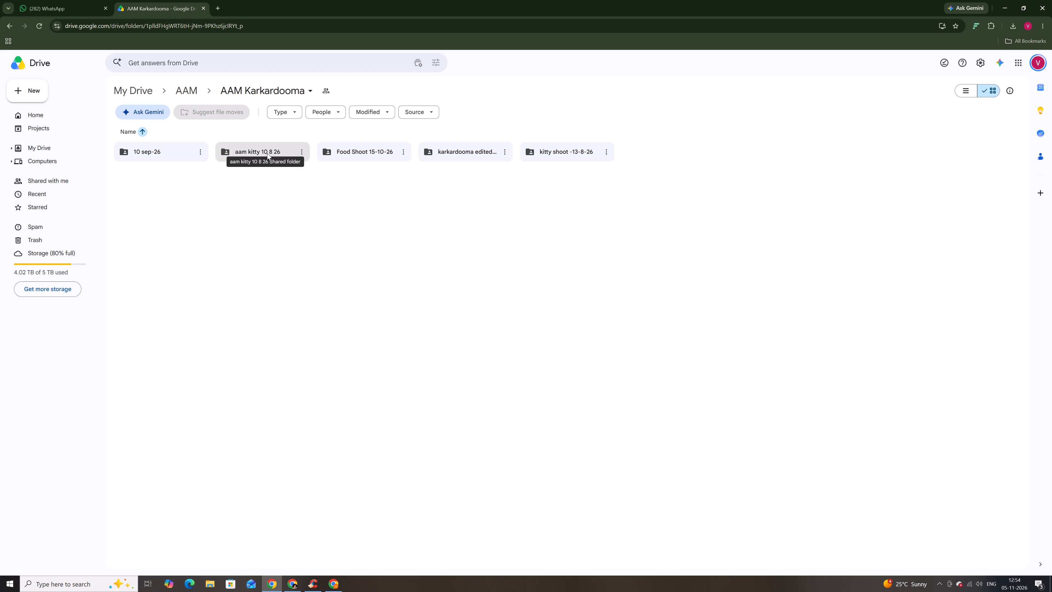
pyautogui.doubleClick(166, 146)
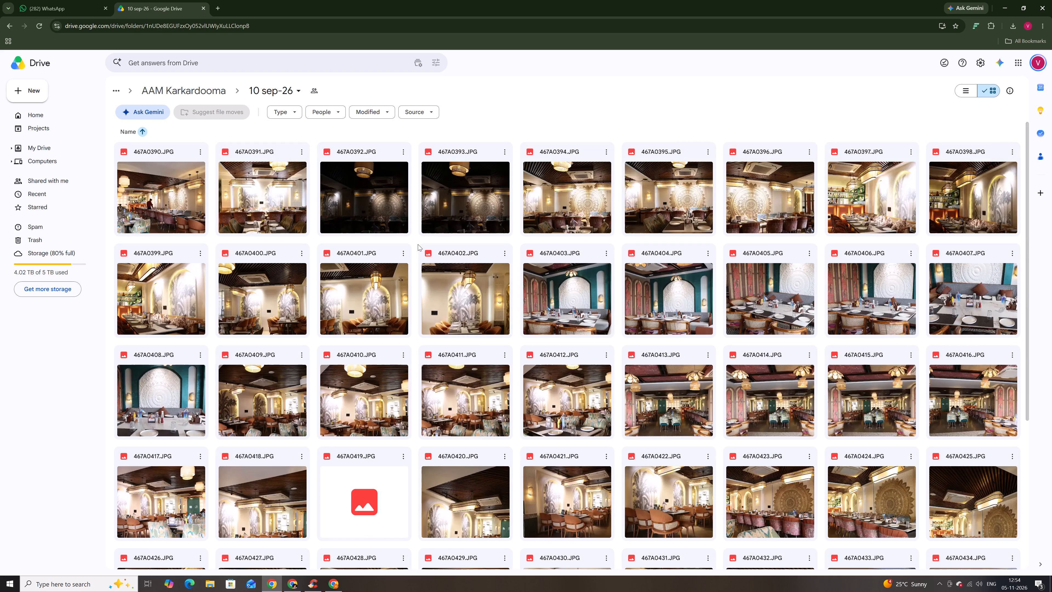
pyautogui.scroll(-11, 418, 244)
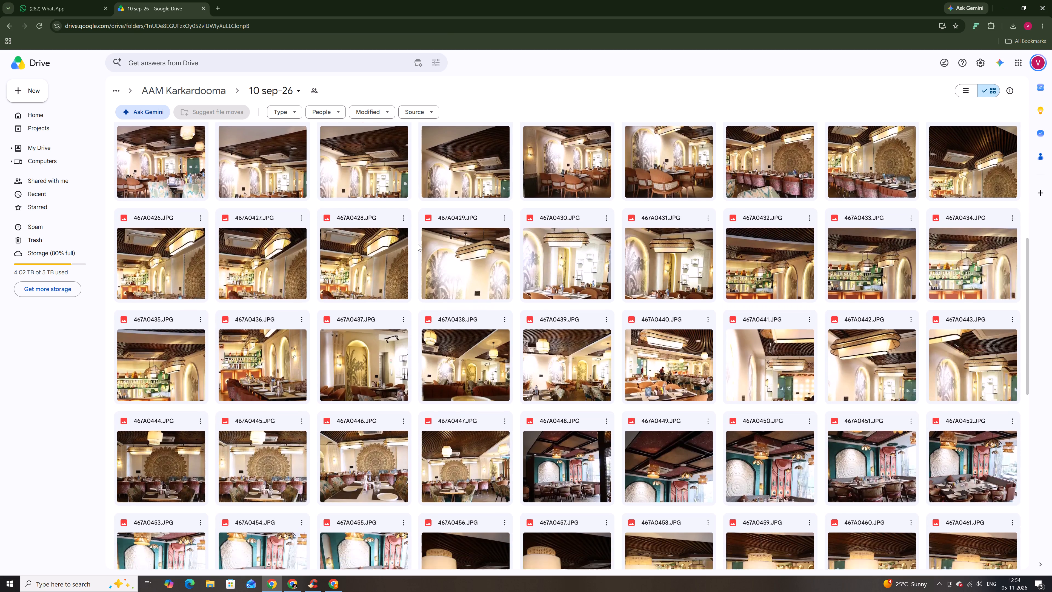
pyautogui.scroll(-5, 418, 244)
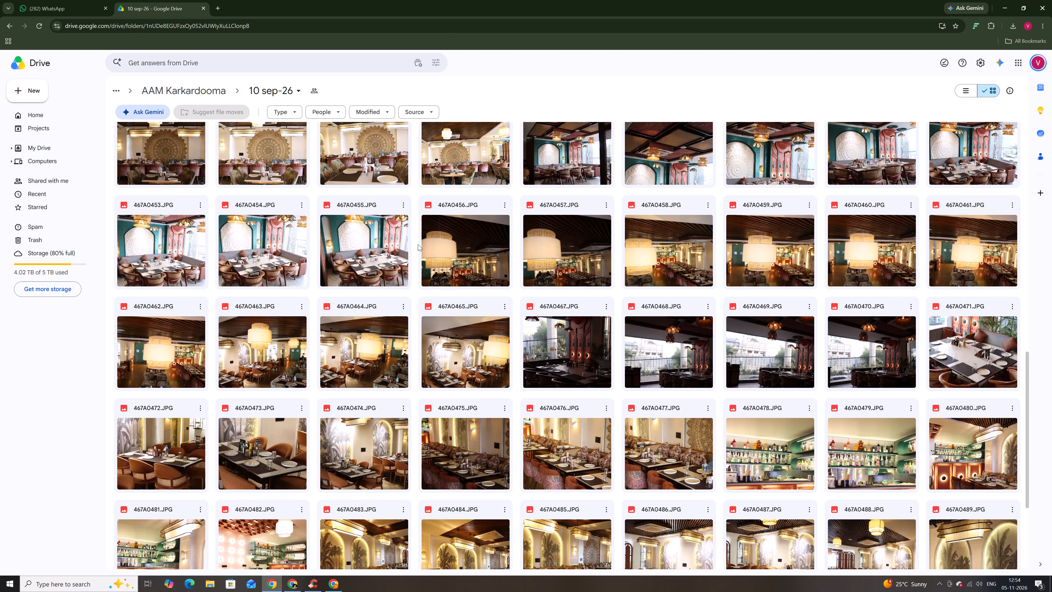
pyautogui.scroll(-3, 418, 244)
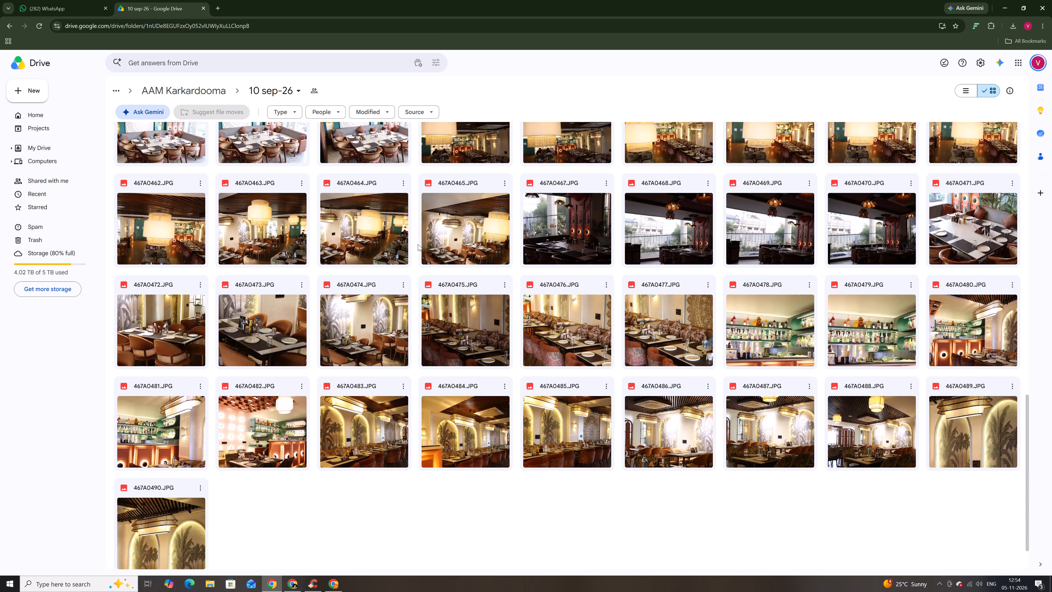
pyautogui.scroll(-6, 418, 244)
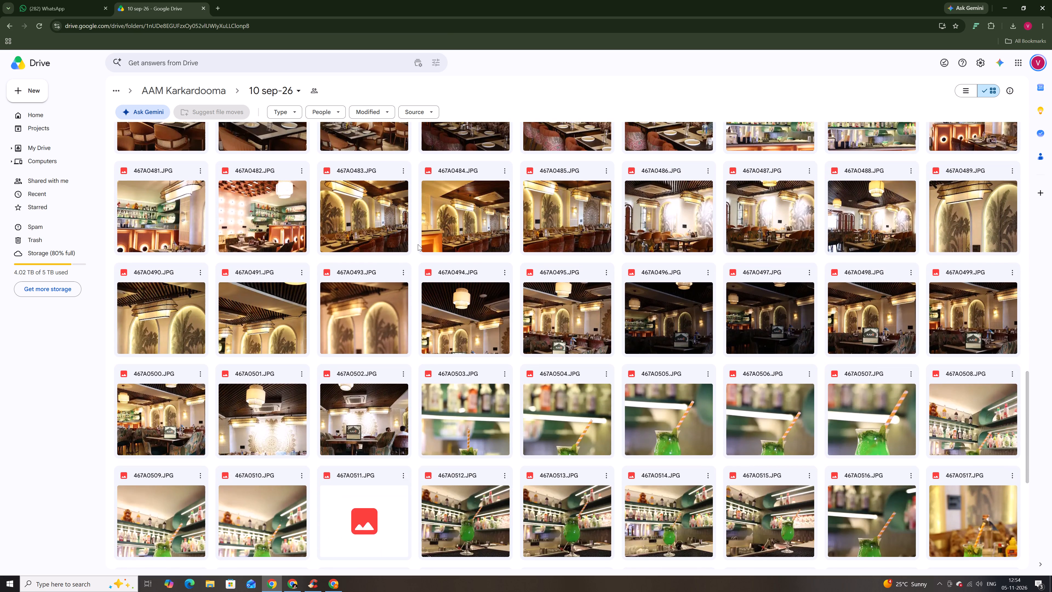
pyautogui.scroll(-12, 411, 267)
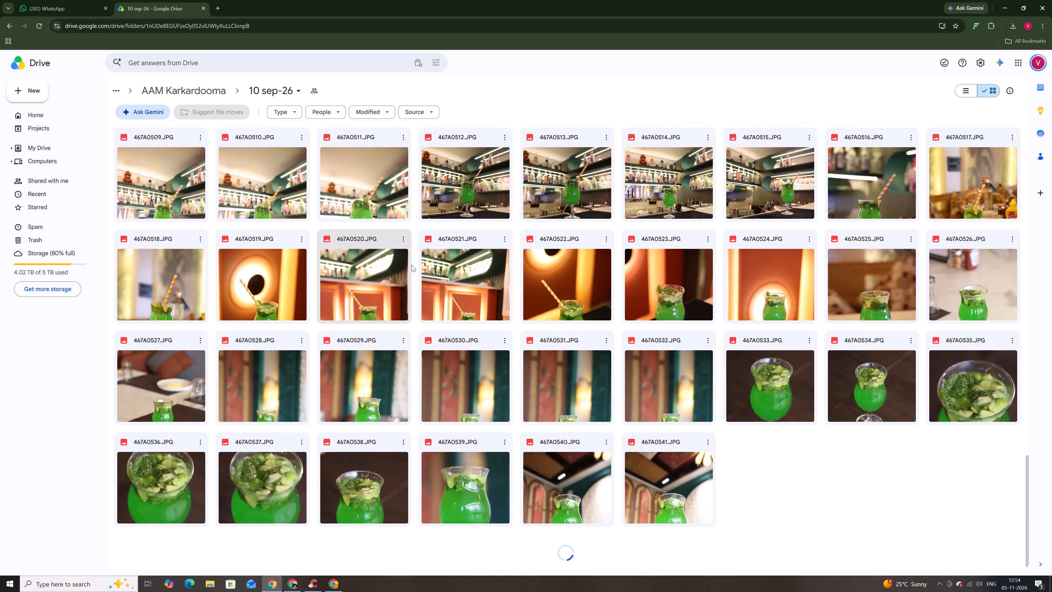
pyautogui.scroll(20, 411, 265)
pyautogui.scroll(13, 411, 265)
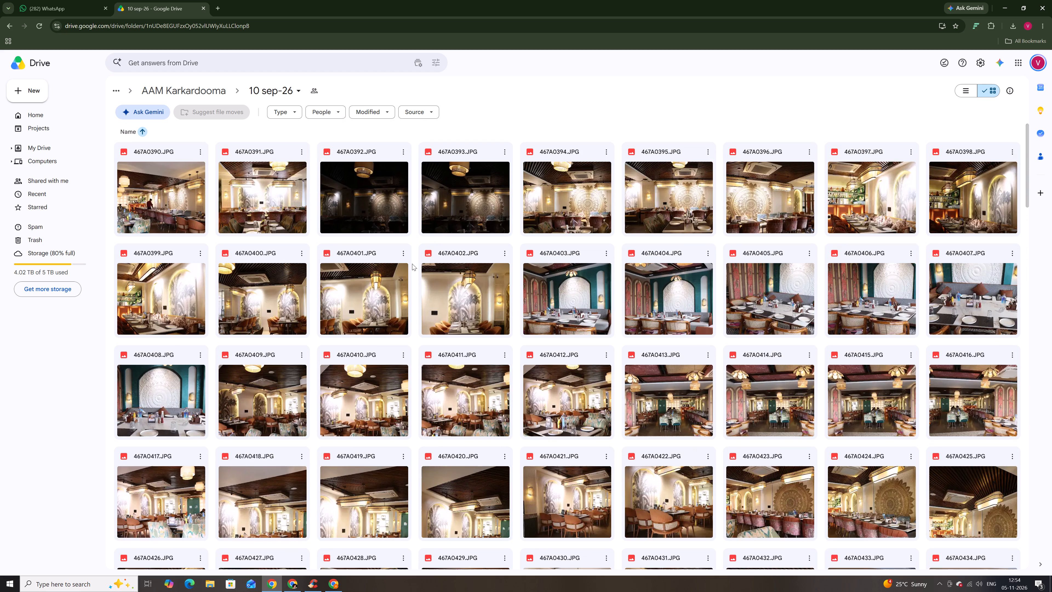
pyautogui.scroll(4, 412, 264)
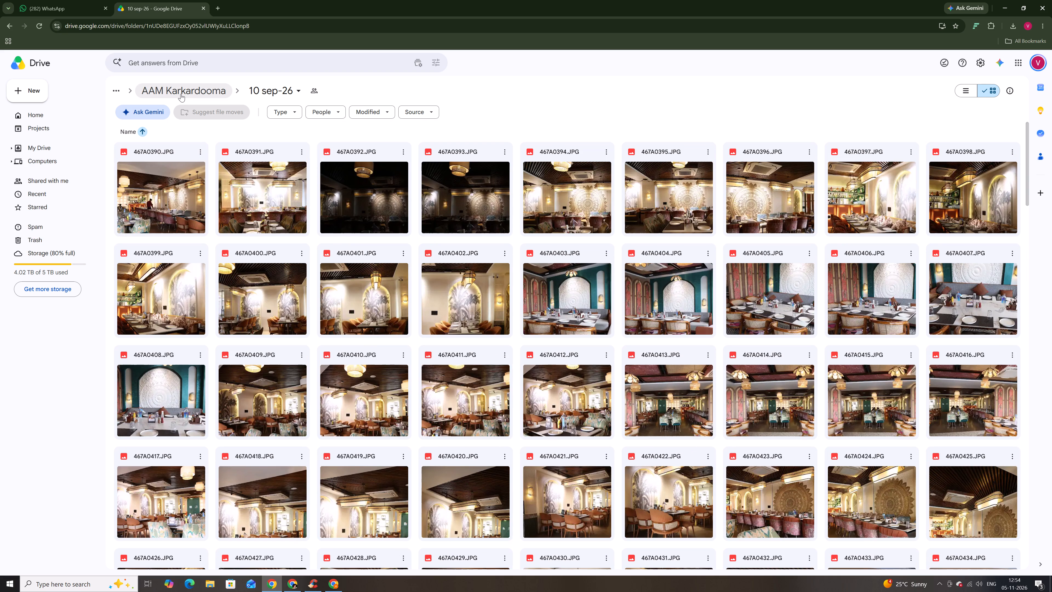
pyautogui.click(181, 94)
# Check the kitty shoot -13-8-26 and karkardooma edited images folders, returning to AAM Karkardooma after each.
pyautogui.doubleClick(567, 151)
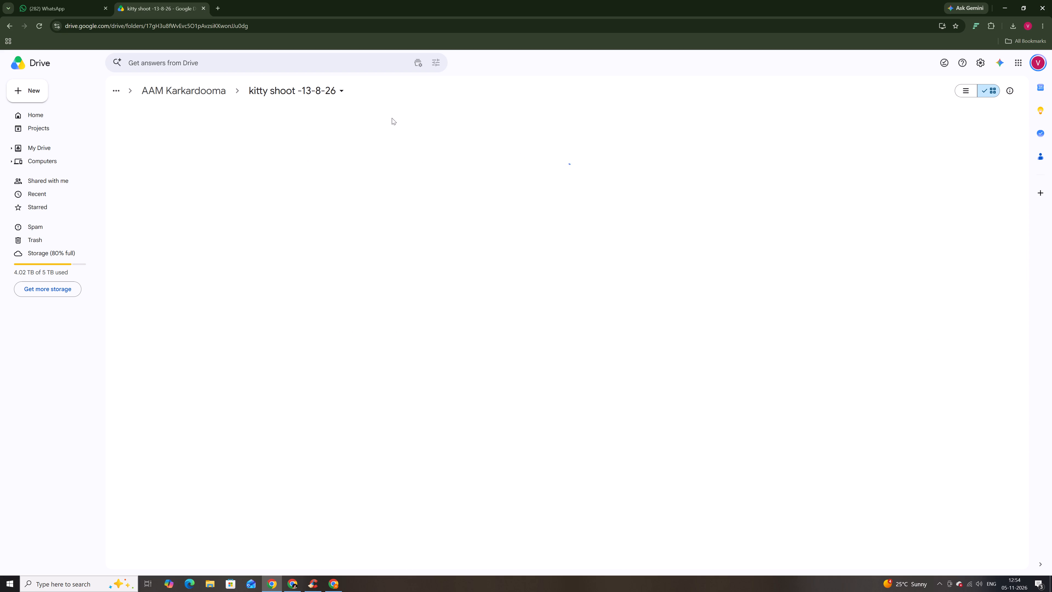
pyautogui.click(221, 90)
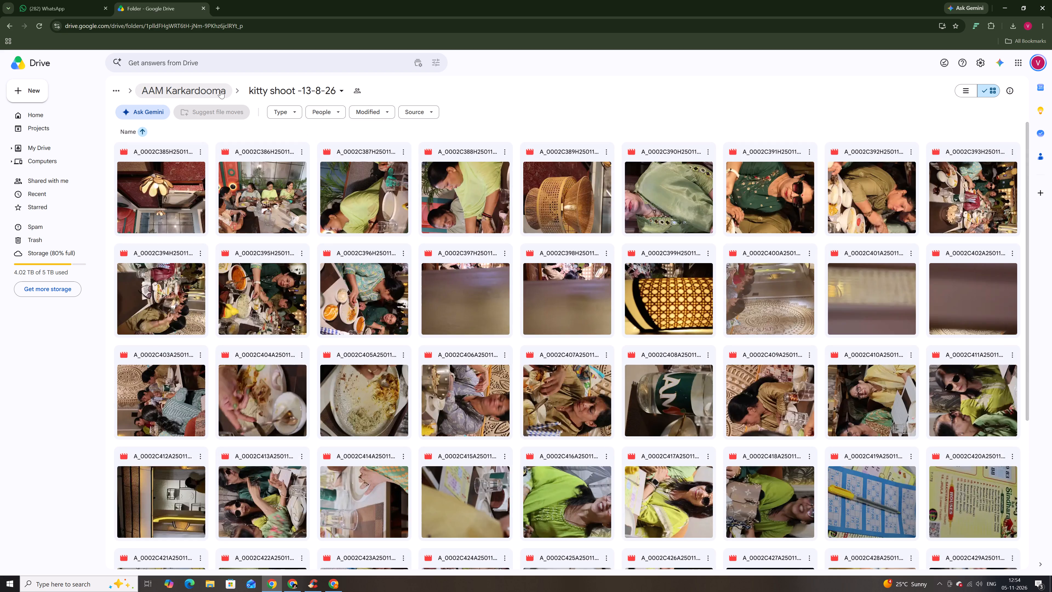
pyautogui.doubleClick(429, 150)
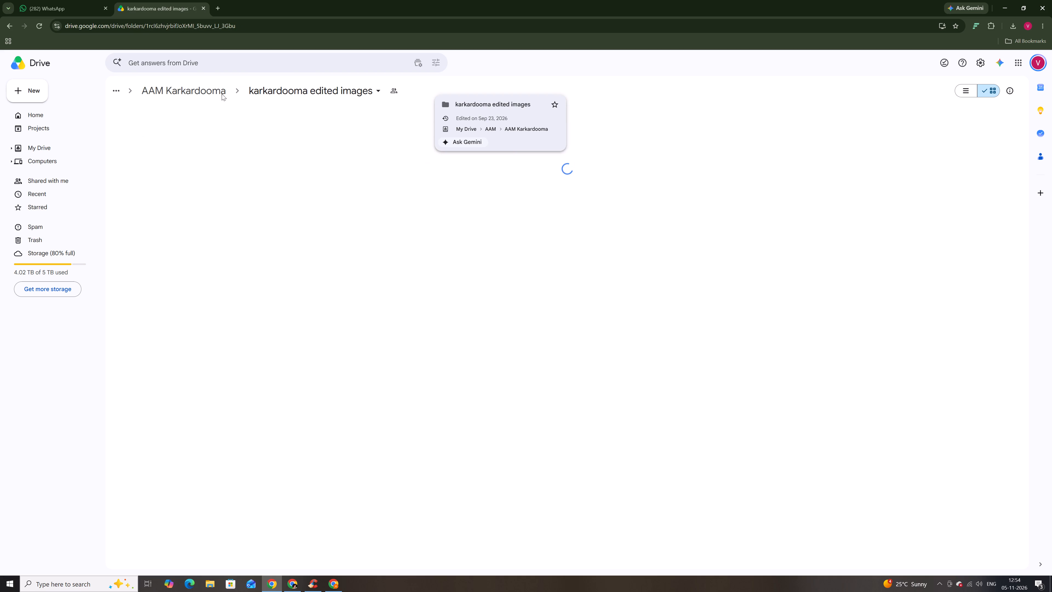
pyautogui.click(204, 90)
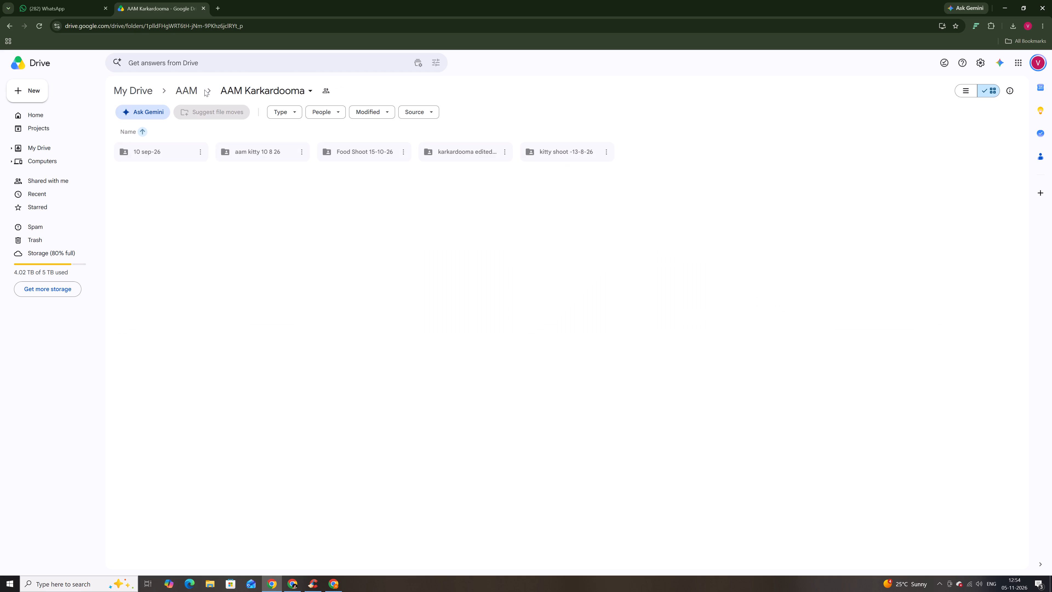
# Look through the photos and clips in the aam kitty 10 8 26 folder, and go back up to the AAM folder.
pyautogui.doubleClick(285, 146)
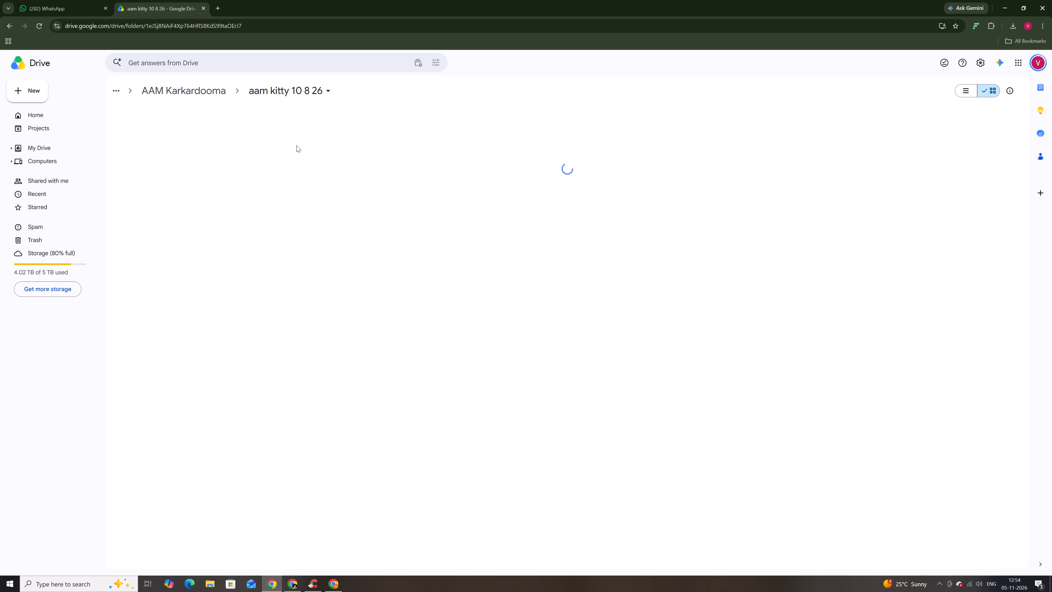
pyautogui.scroll(-6, 421, 207)
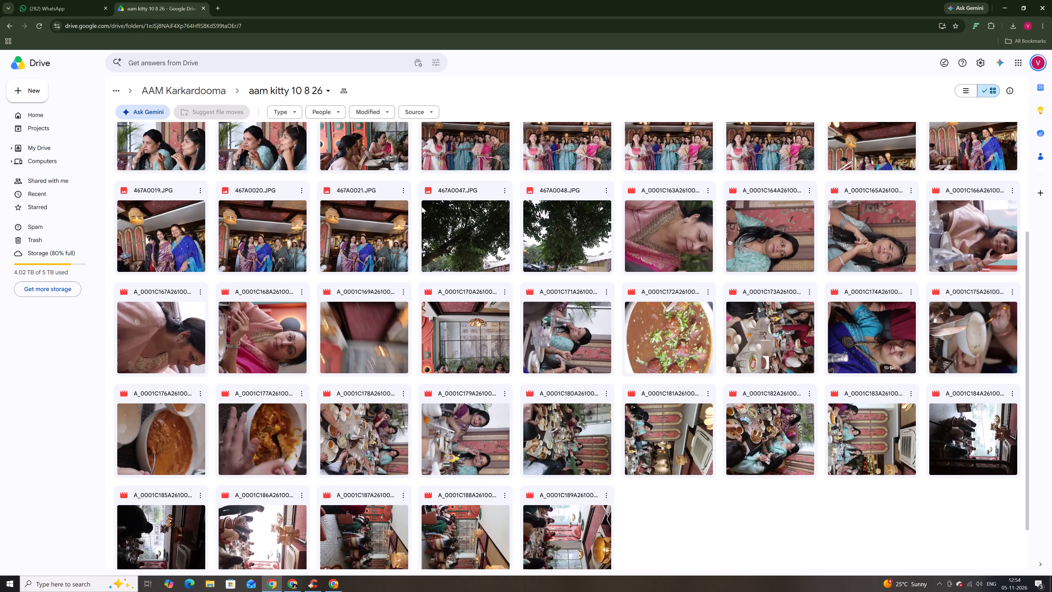
pyautogui.scroll(-8, 422, 207)
pyautogui.click(196, 88)
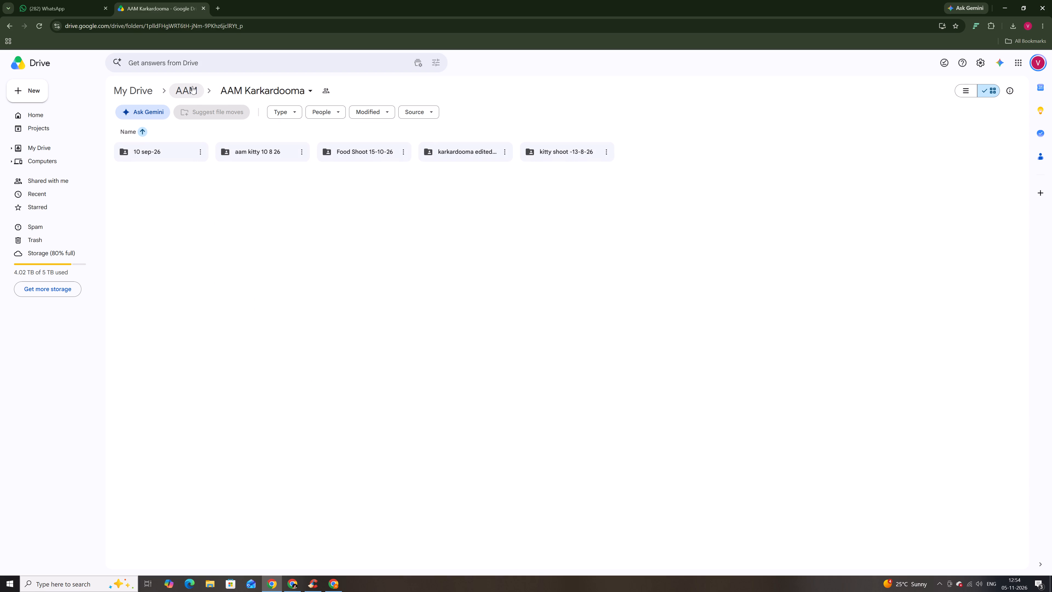
pyautogui.click(192, 86)
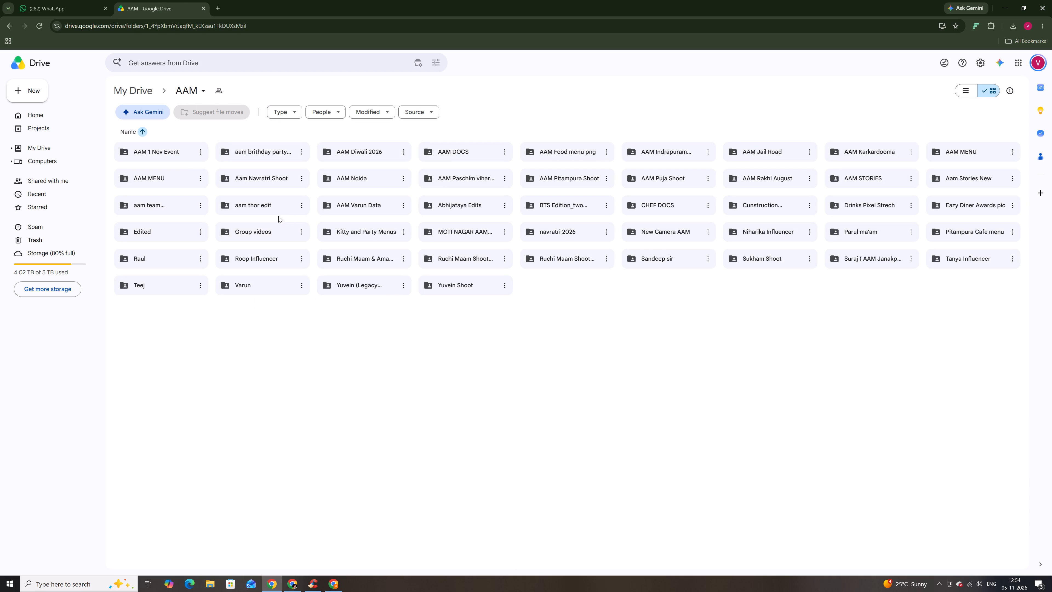
# Check the contents of the AAM Pitampura Shoot folder and return to AAM.
pyautogui.doubleClick(586, 176)
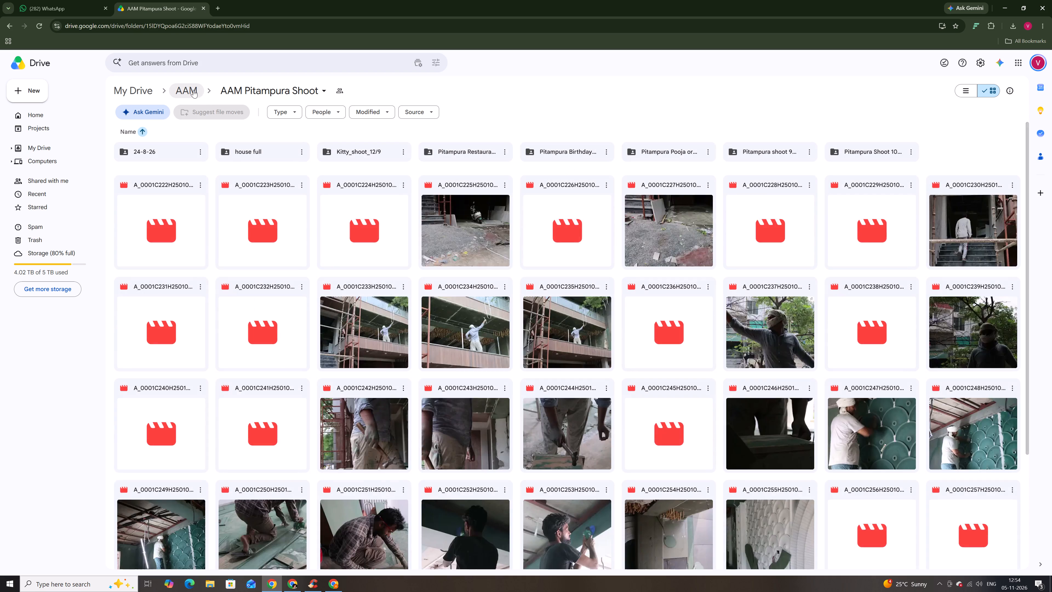
pyautogui.click(193, 90)
# Look through the clips in the kitty 08 folder inside AAM Paschim vihar food shoot - DEMO, and return to AAM.
pyautogui.doubleClick(429, 183)
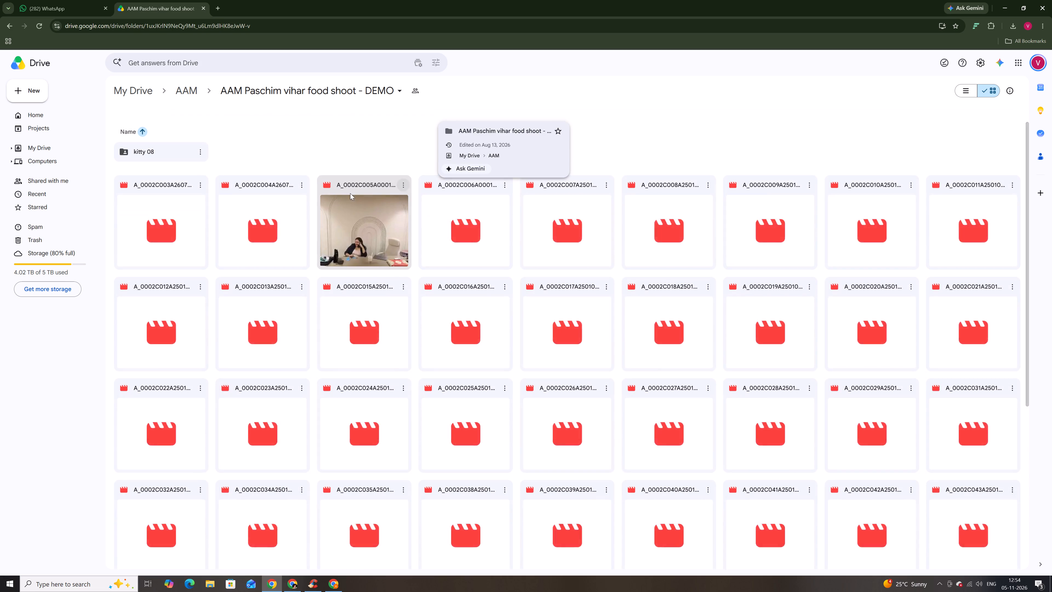
pyautogui.click(344, 145)
pyautogui.doubleClick(178, 152)
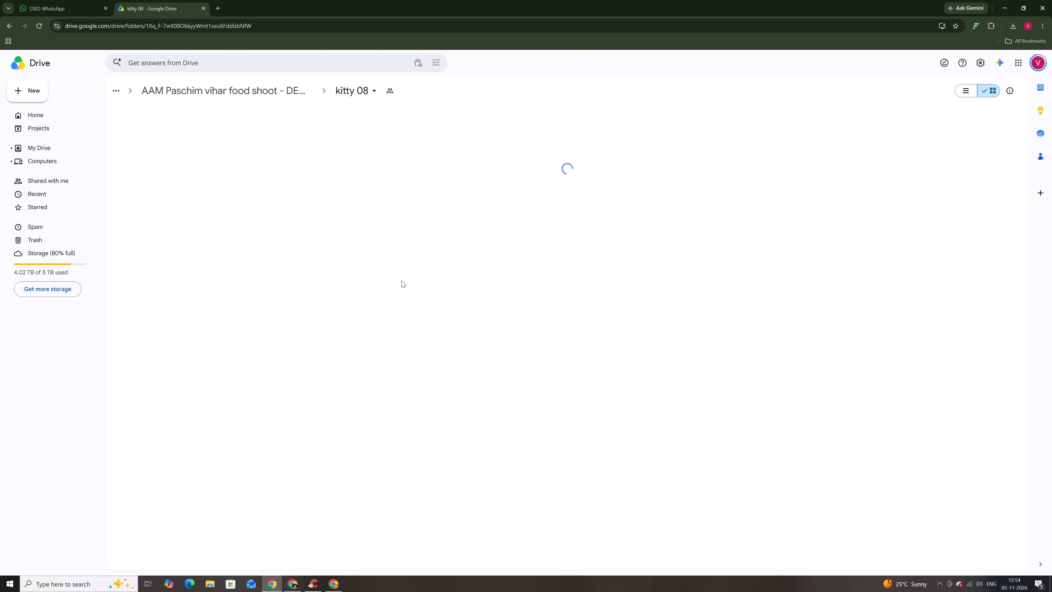
pyautogui.scroll(-9, 420, 292)
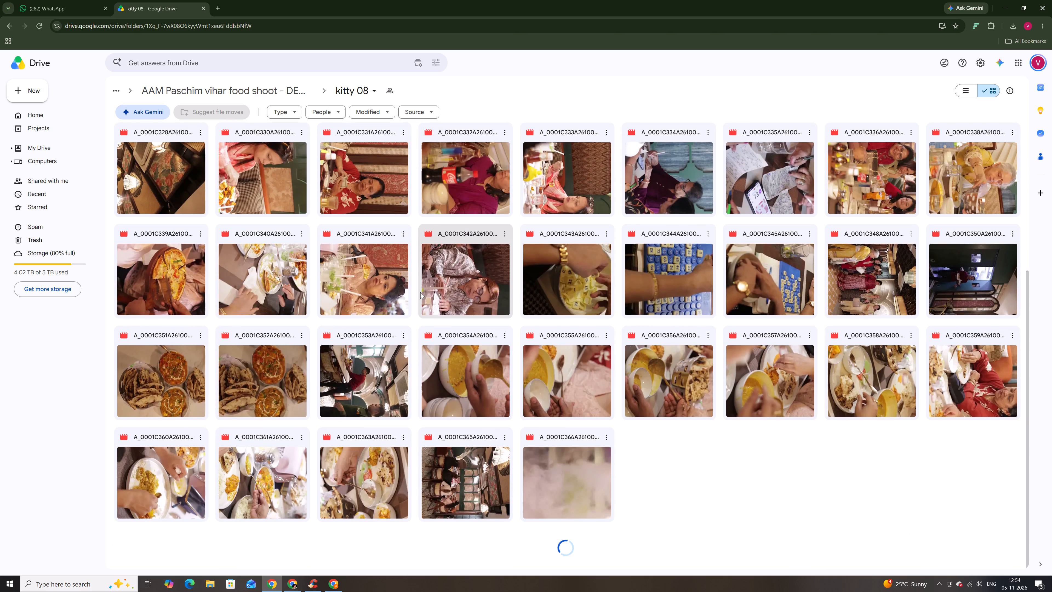
pyautogui.scroll(-12, 420, 292)
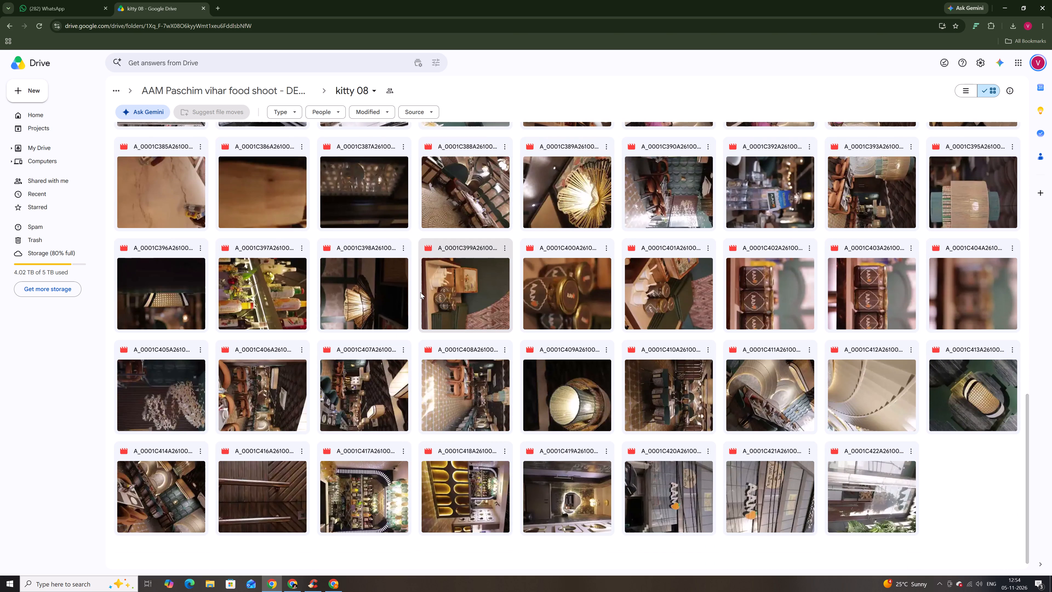
pyautogui.scroll(-9, 420, 292)
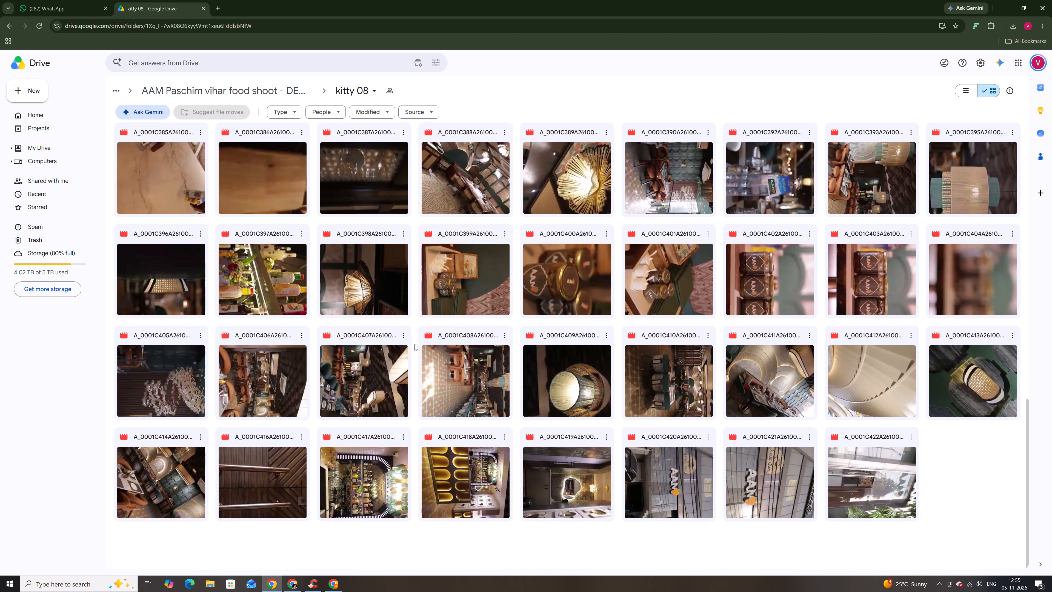
pyautogui.scroll(-6, 462, 358)
pyautogui.scroll(18, 470, 355)
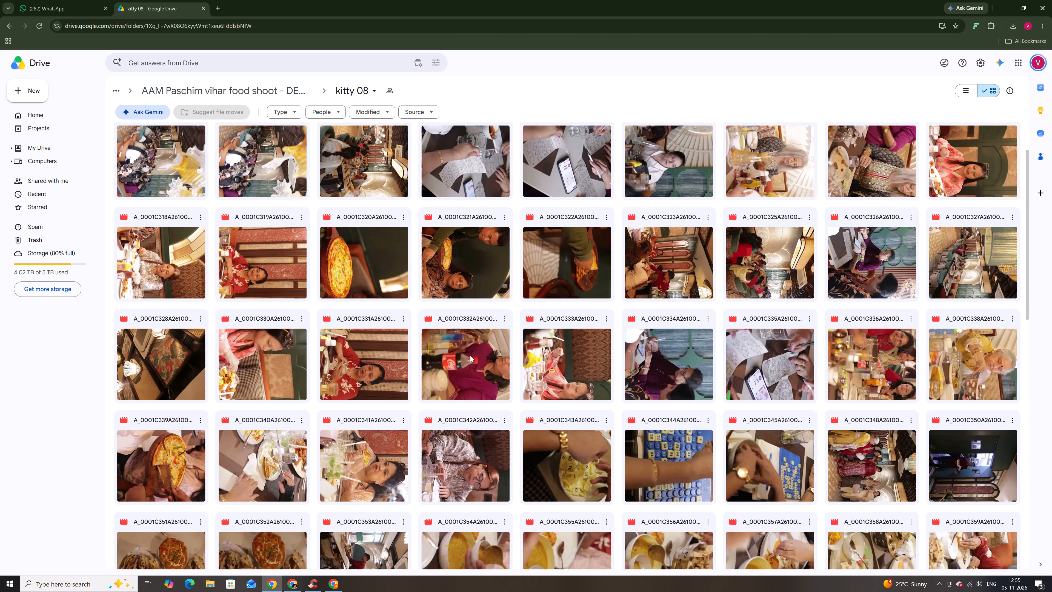
pyautogui.scroll(8, 470, 355)
pyautogui.click(199, 95)
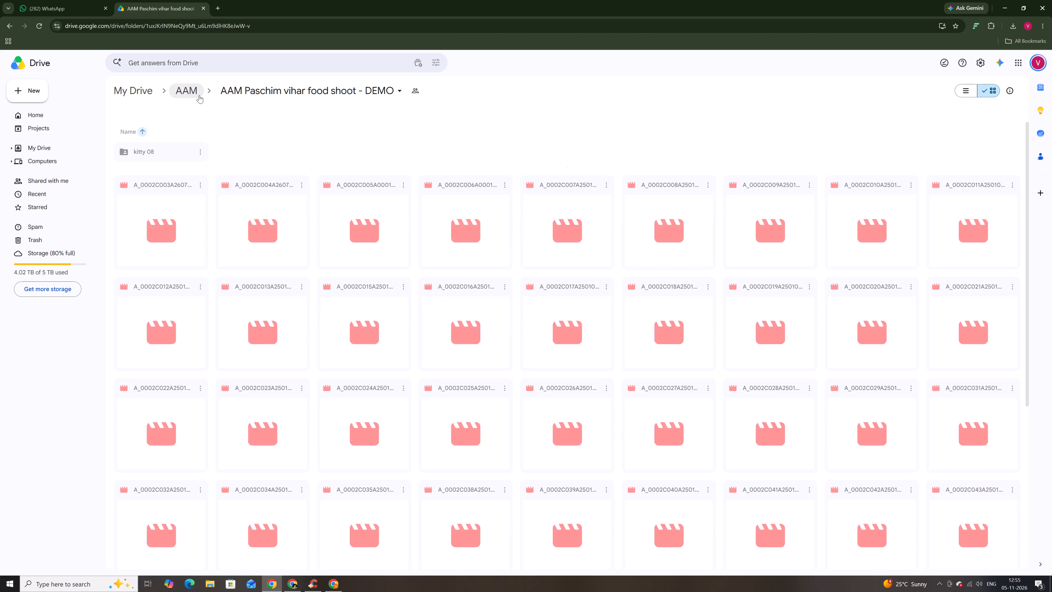
pyautogui.click(196, 90)
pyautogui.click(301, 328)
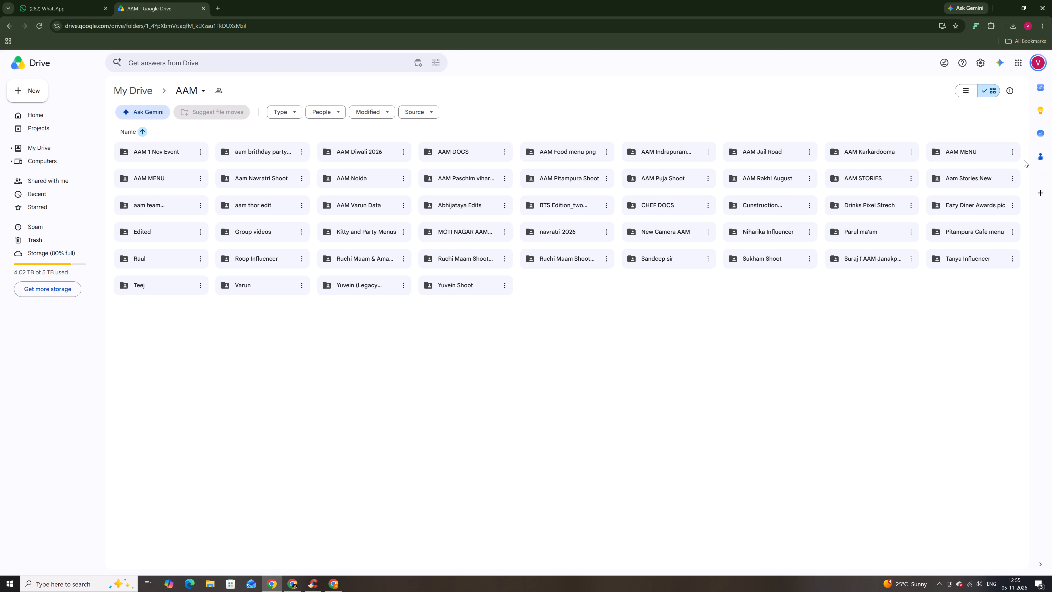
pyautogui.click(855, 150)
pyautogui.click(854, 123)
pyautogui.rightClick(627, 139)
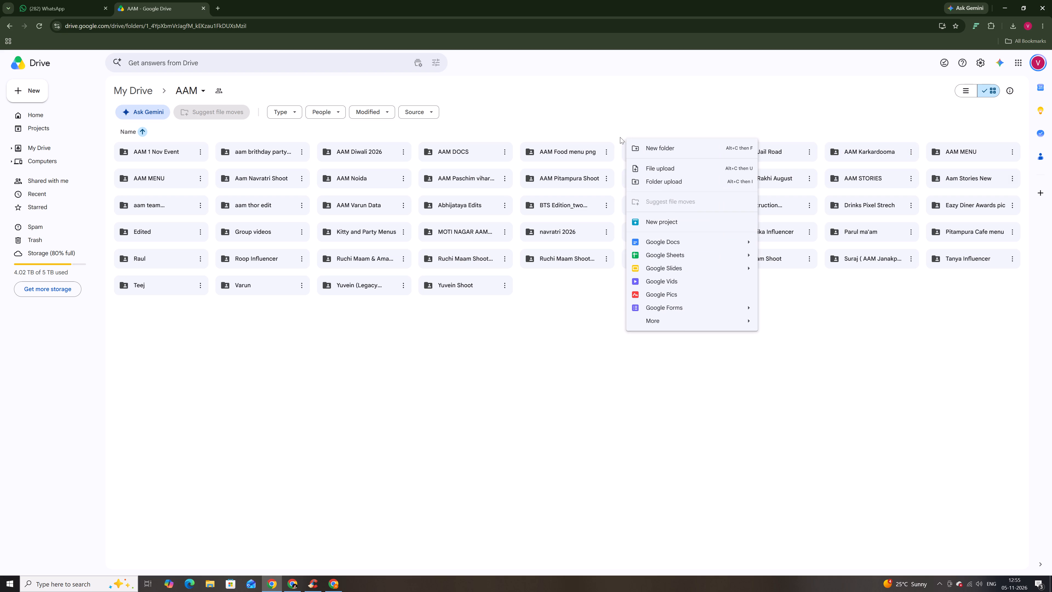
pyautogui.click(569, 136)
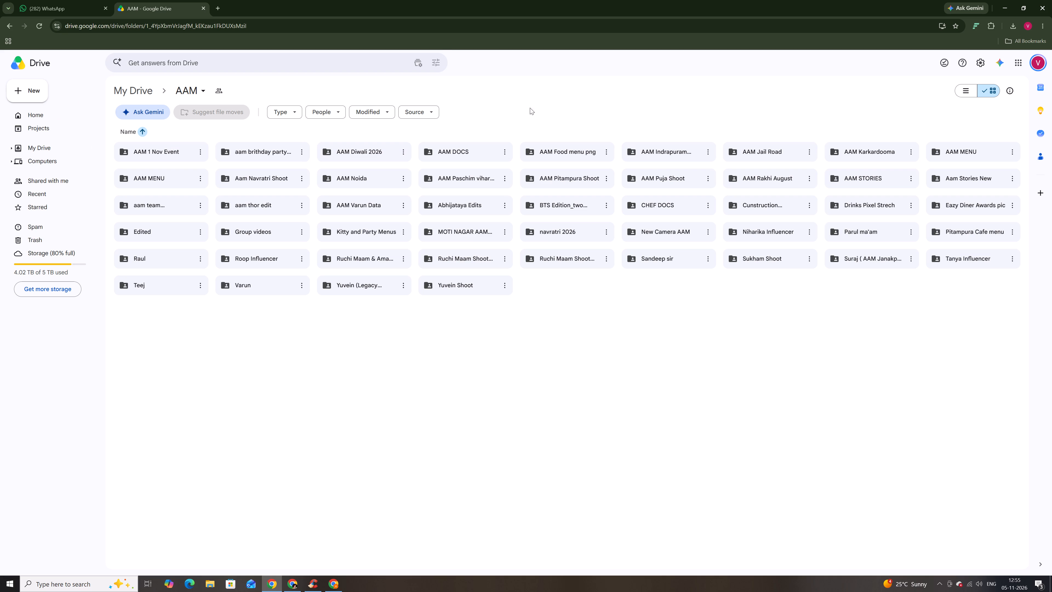
# Look through the clips in the AAM Paschim vihar food shoot - DEMO folder, and return to AAM.
pyautogui.doubleClick(468, 177)
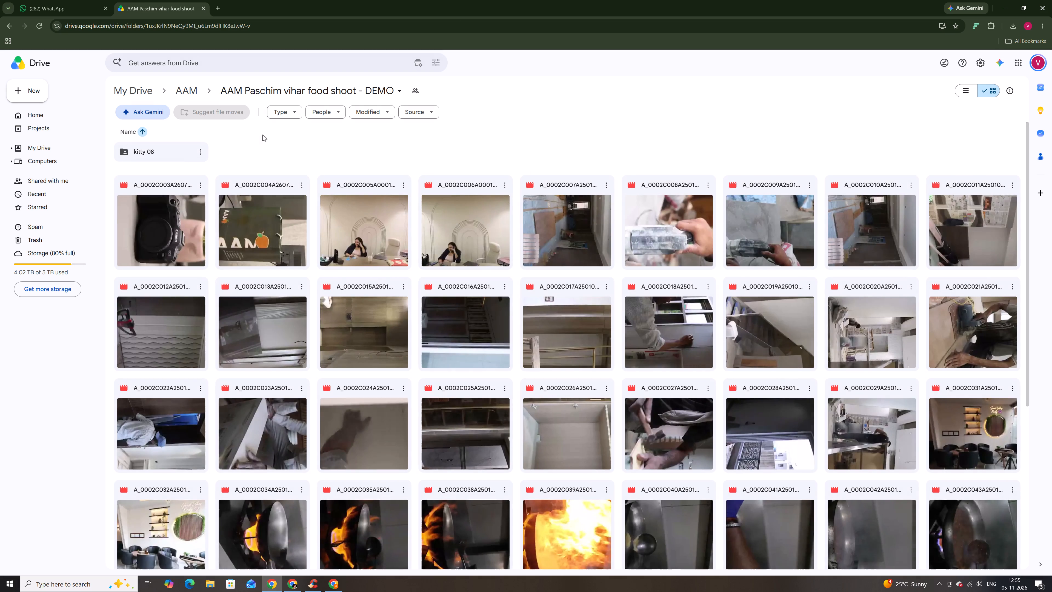
pyautogui.scroll(-10, 599, 223)
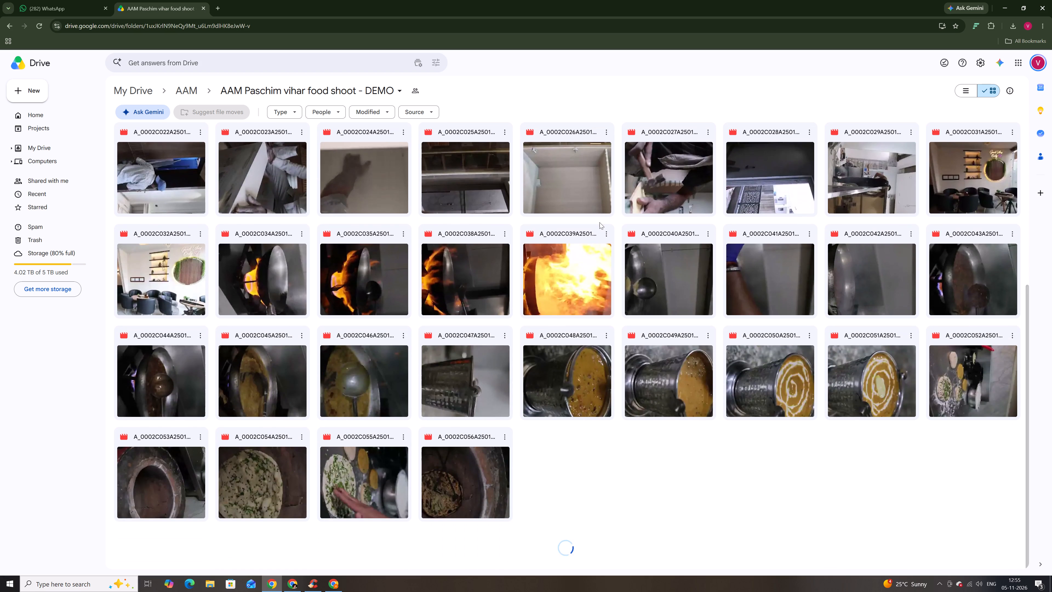
pyautogui.scroll(6, 599, 222)
pyautogui.scroll(-15, 599, 222)
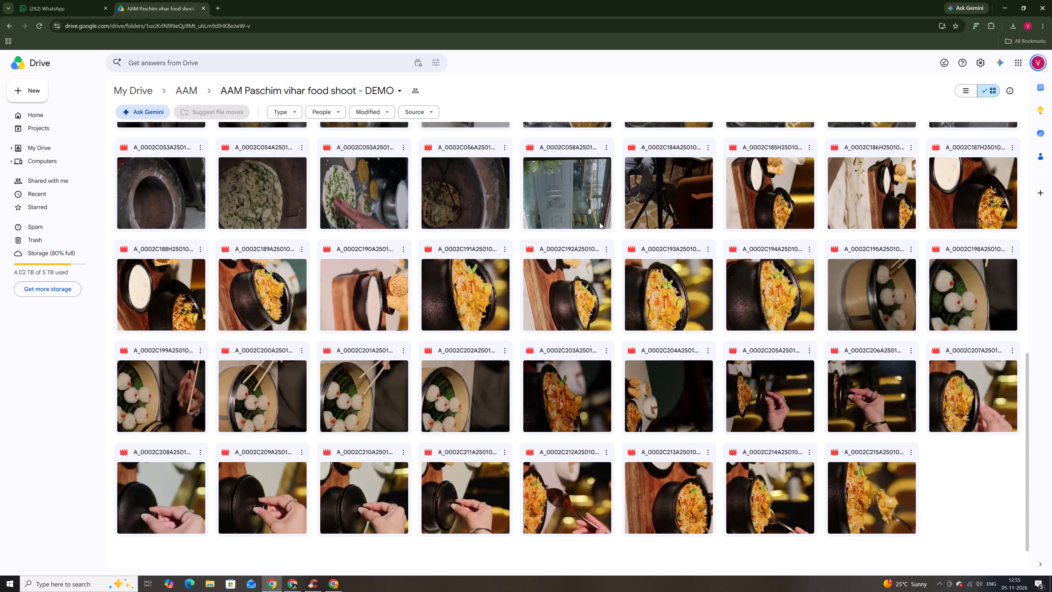
pyautogui.scroll(-7, 599, 222)
pyautogui.scroll(13, 552, 201)
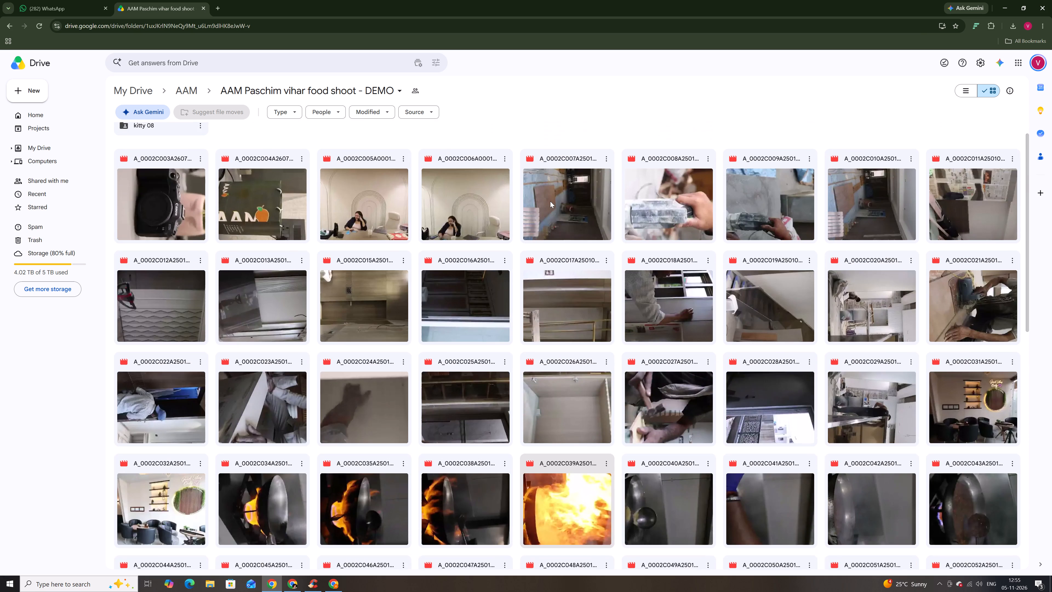
pyautogui.scroll(6, 550, 201)
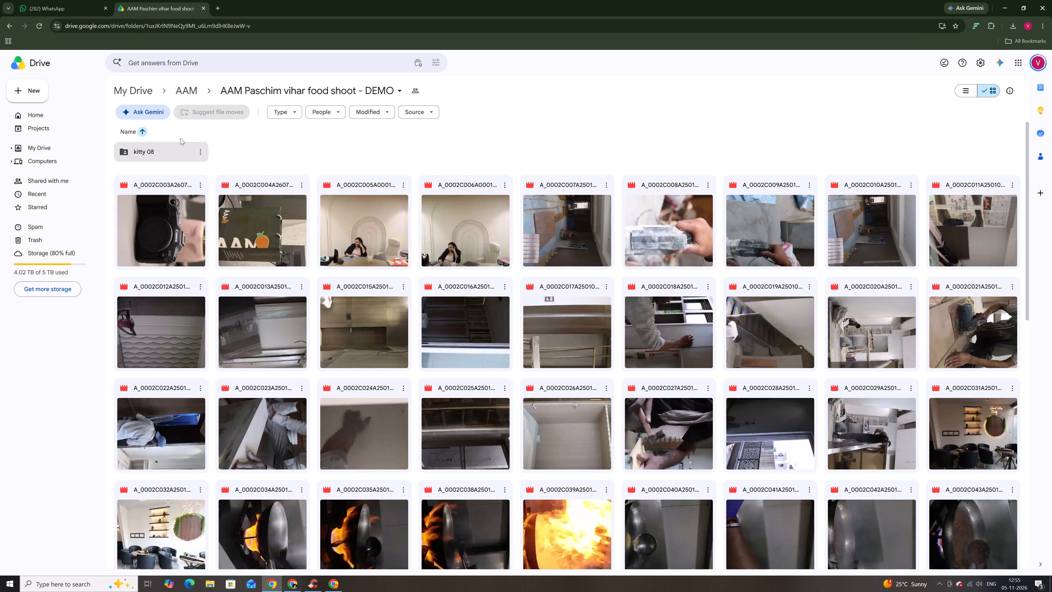
pyautogui.click(258, 89)
pyautogui.click(392, 153)
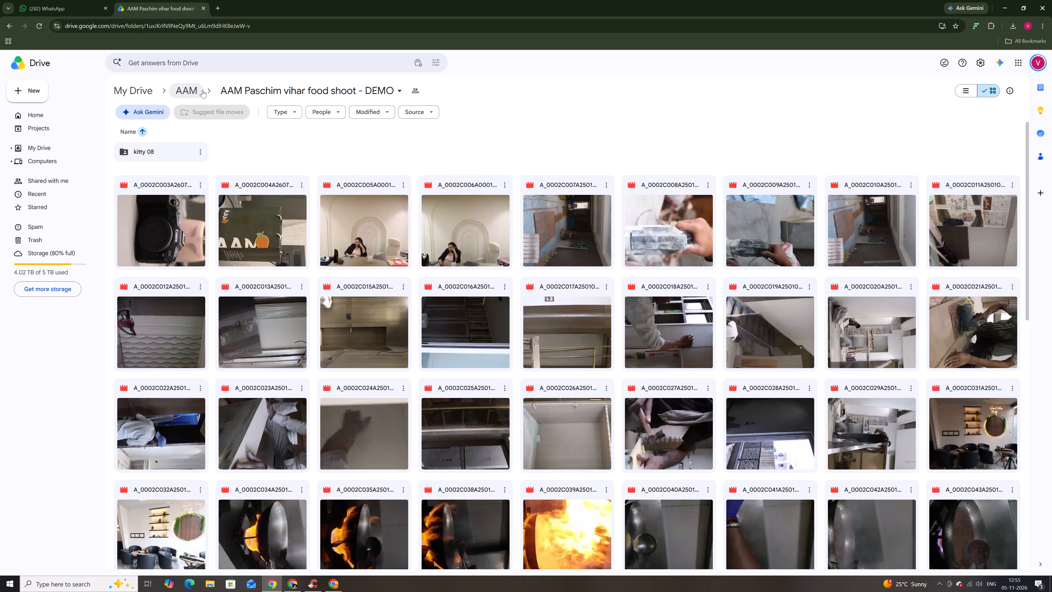
pyautogui.click(201, 89)
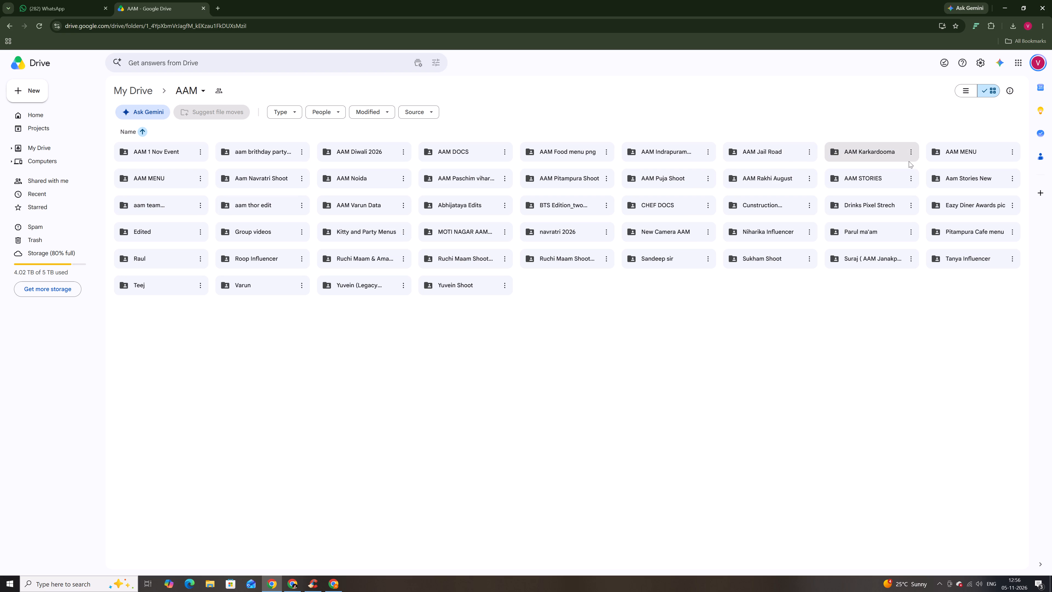
# Preview several moments of clip A_0002C476 in AAM Jail Road's New Ambience Tarun 28.10.26 folder, and close it.
pyautogui.doubleClick(793, 161)
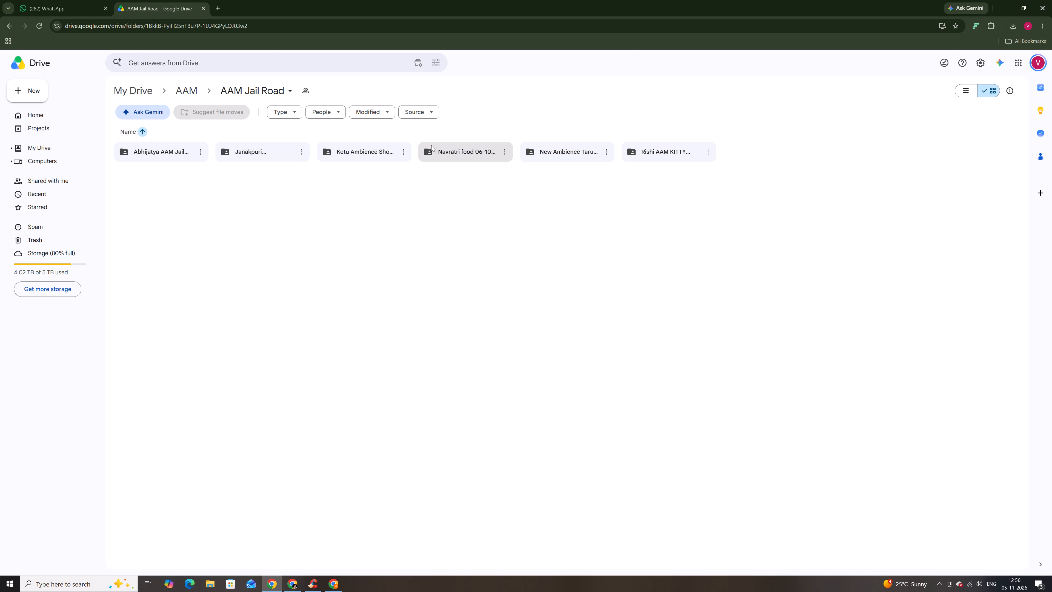
pyautogui.doubleClick(557, 153)
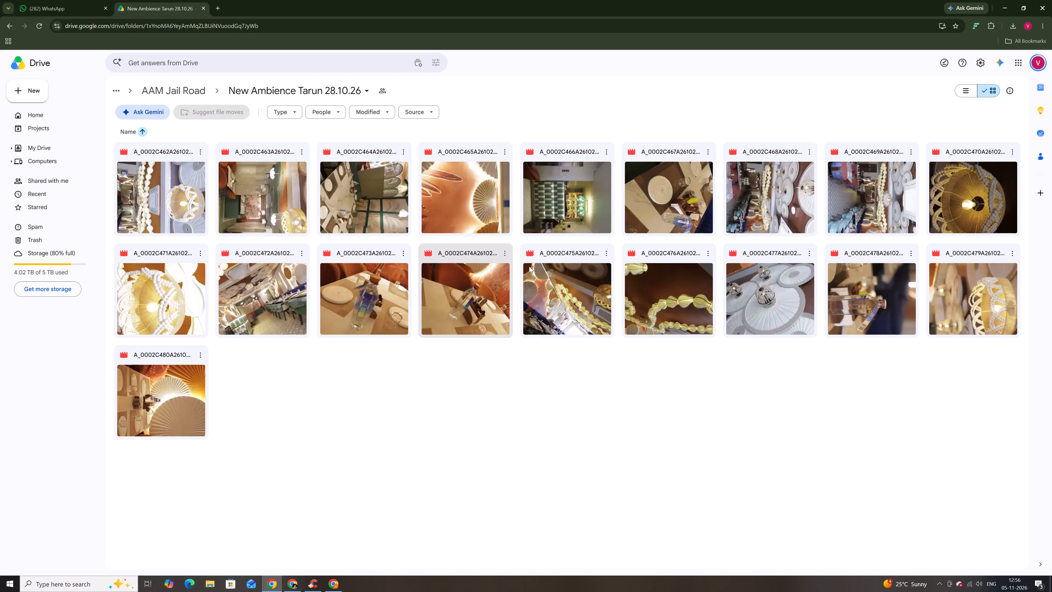
pyautogui.doubleClick(684, 306)
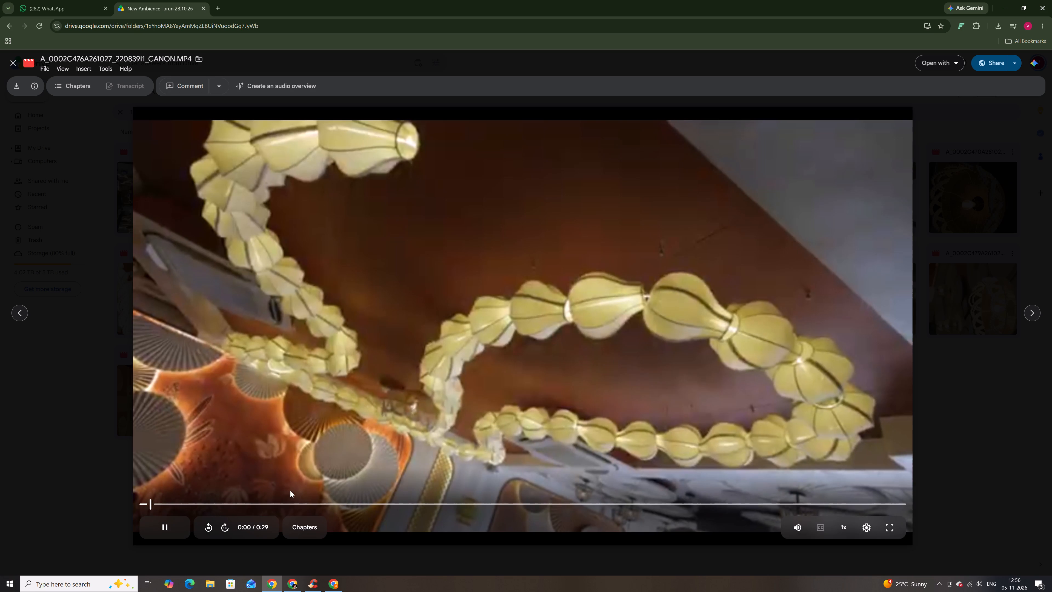
pyautogui.click(380, 504)
pyautogui.click(621, 503)
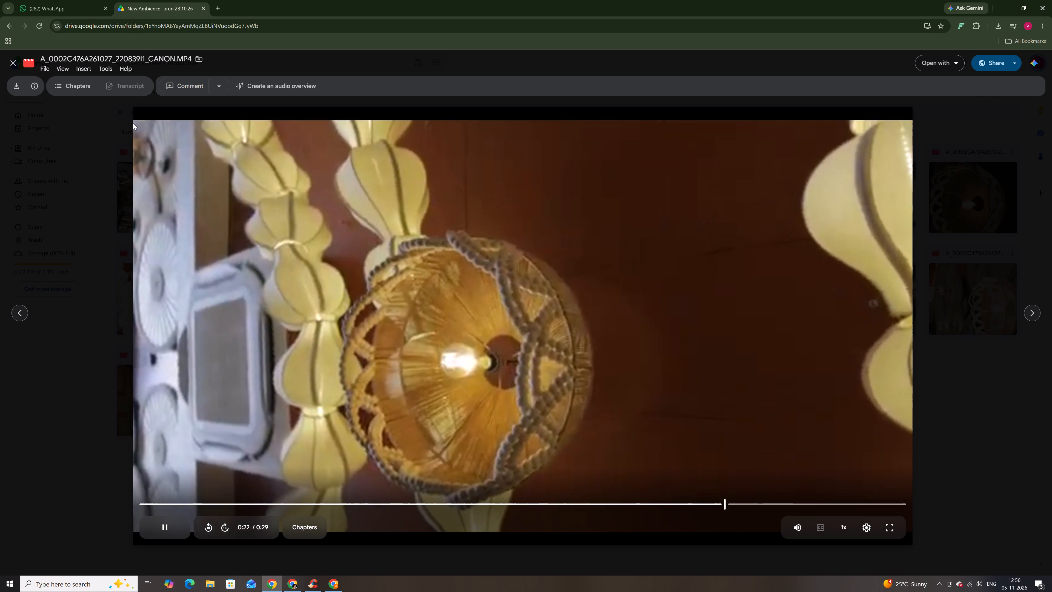
pyautogui.click(10, 63)
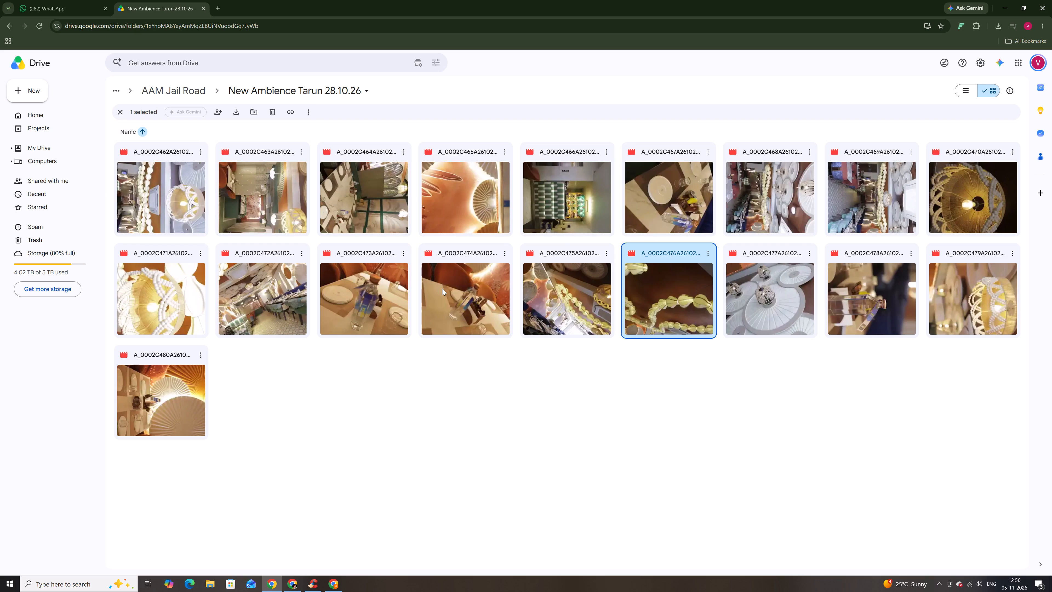
# Preview the A_0002C472 restaurant interior clip around 0:05 to 0:09, download it despite the skipped virus scan, and close the preview.
pyautogui.doubleClick(281, 295)
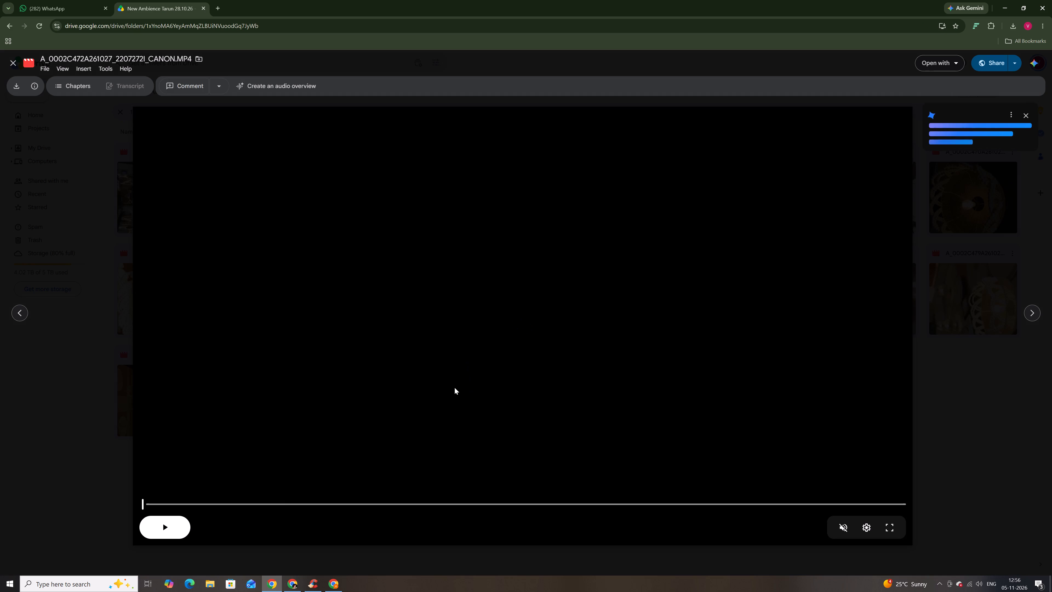
pyautogui.click(273, 506)
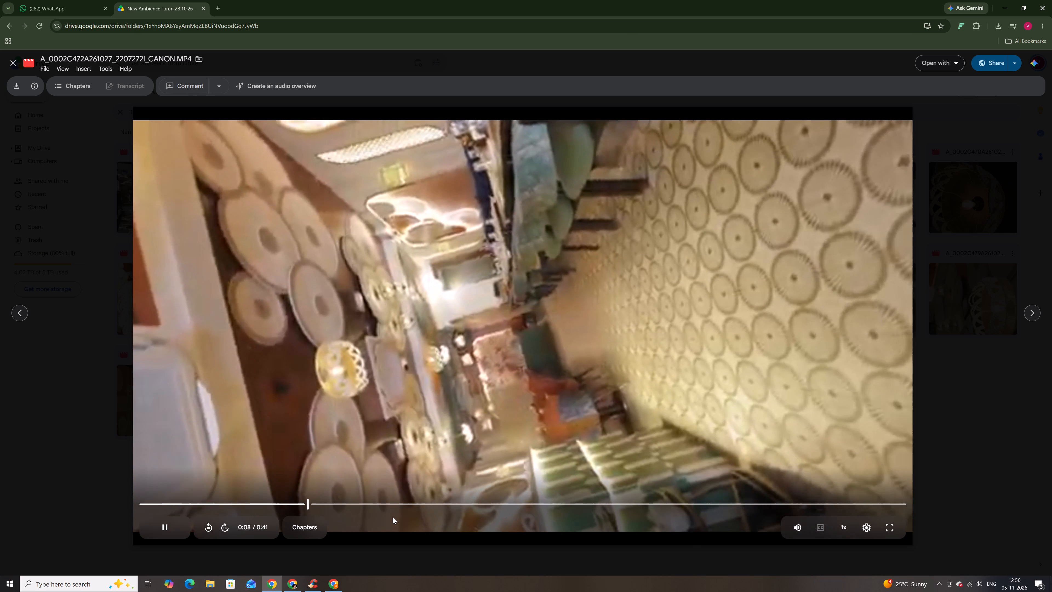
pyautogui.press('space')
pyautogui.click(281, 504)
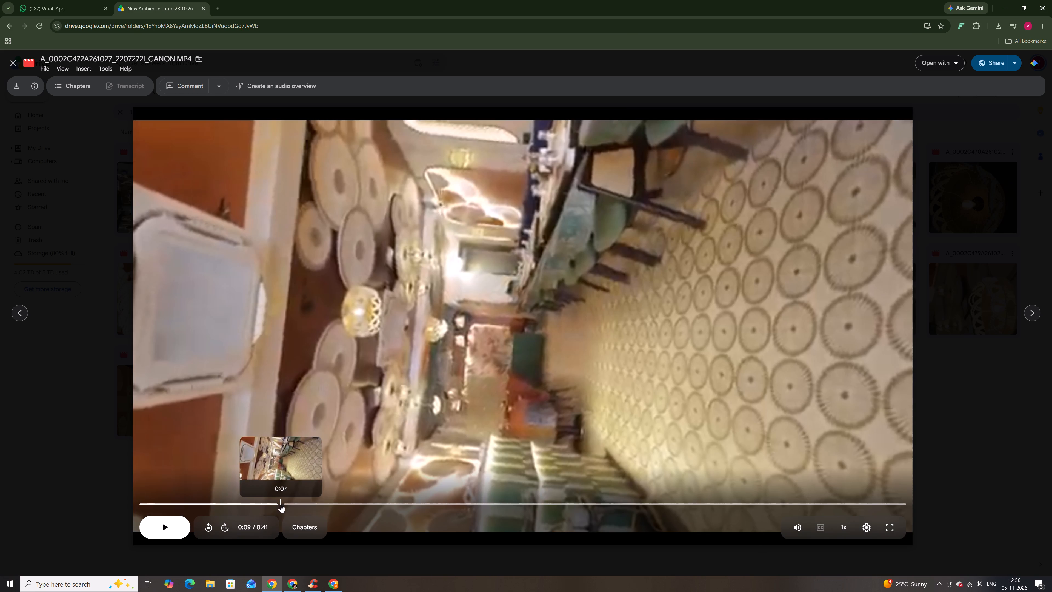
pyautogui.click(254, 506)
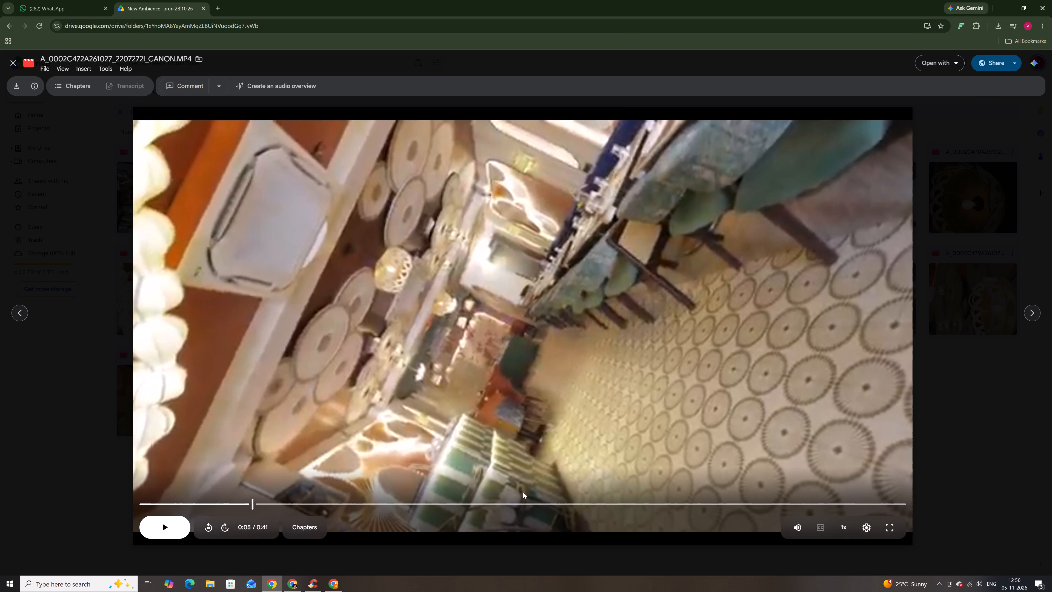
pyautogui.click(15, 85)
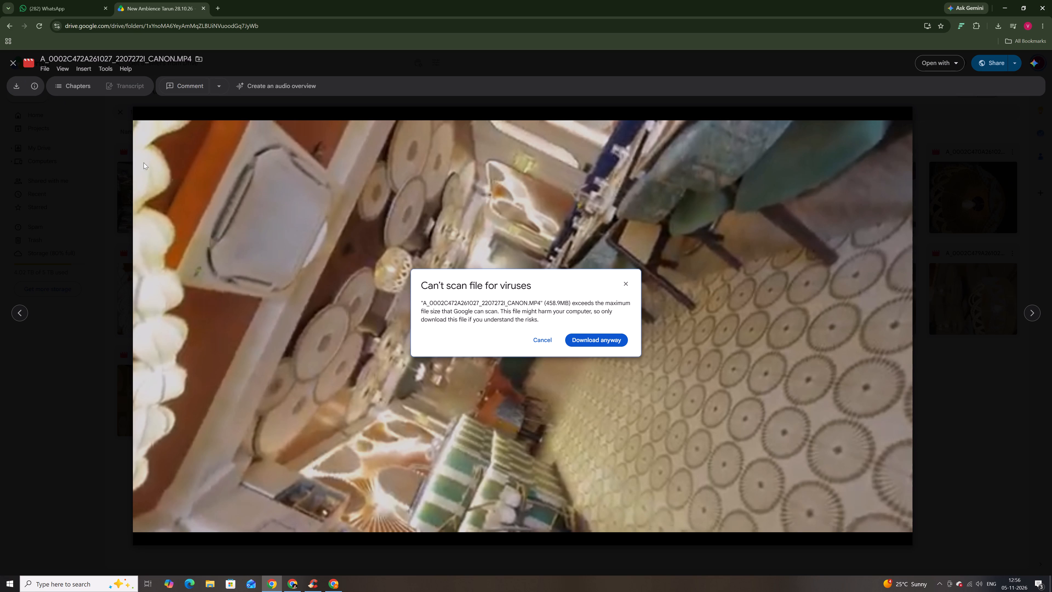
pyautogui.click(597, 339)
pyautogui.click(12, 56)
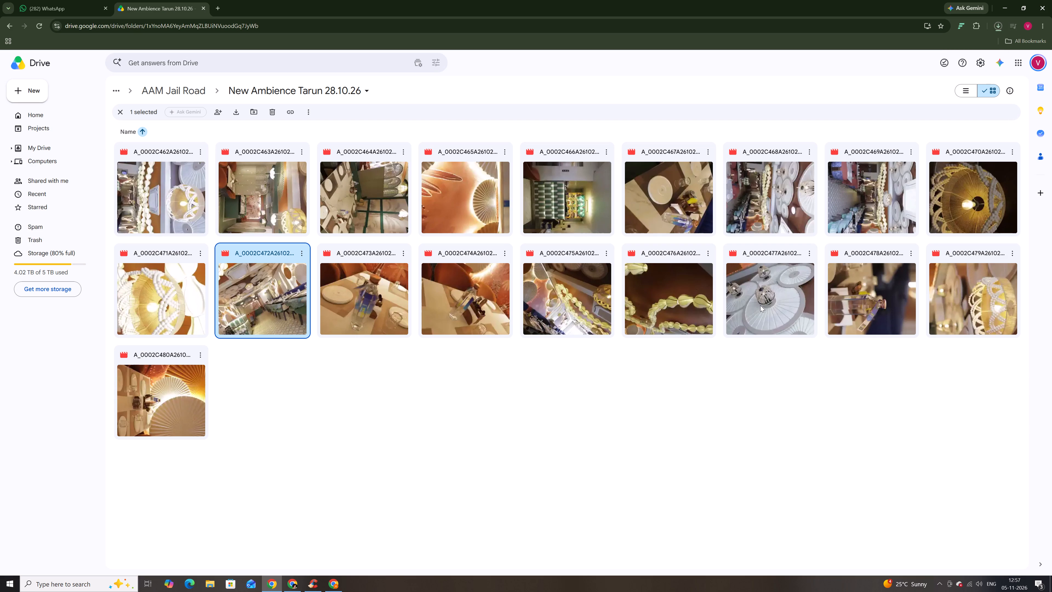
pyautogui.doubleClick(850, 201)
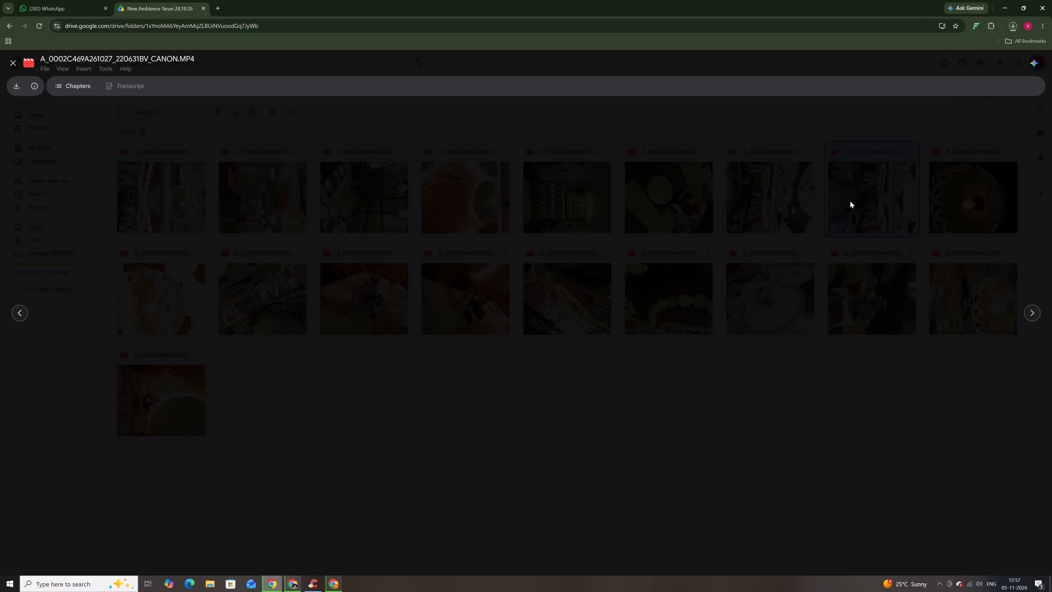
pyautogui.click(16, 66)
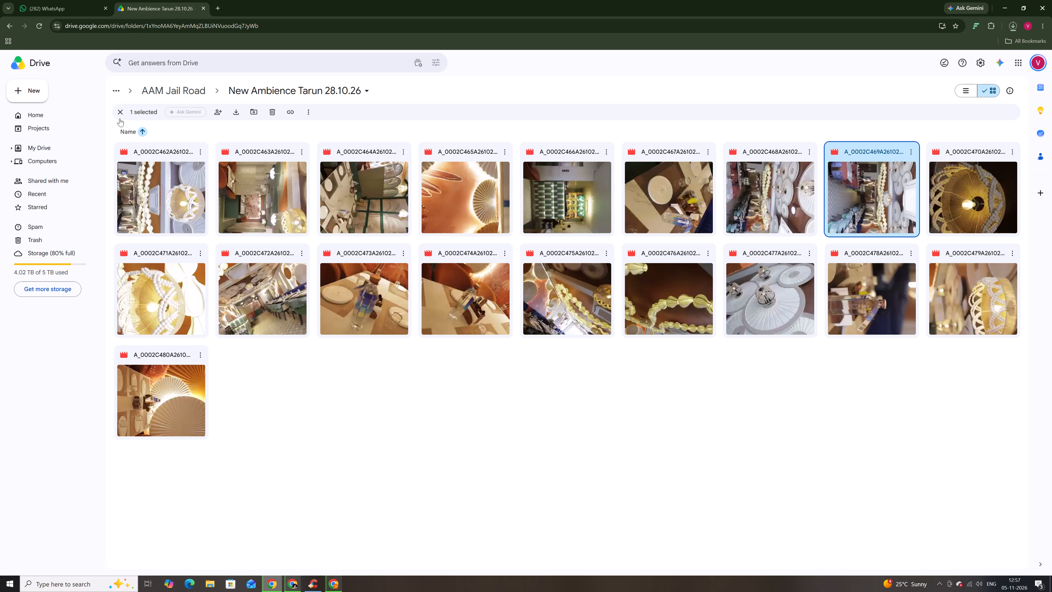
pyautogui.doubleClick(155, 186)
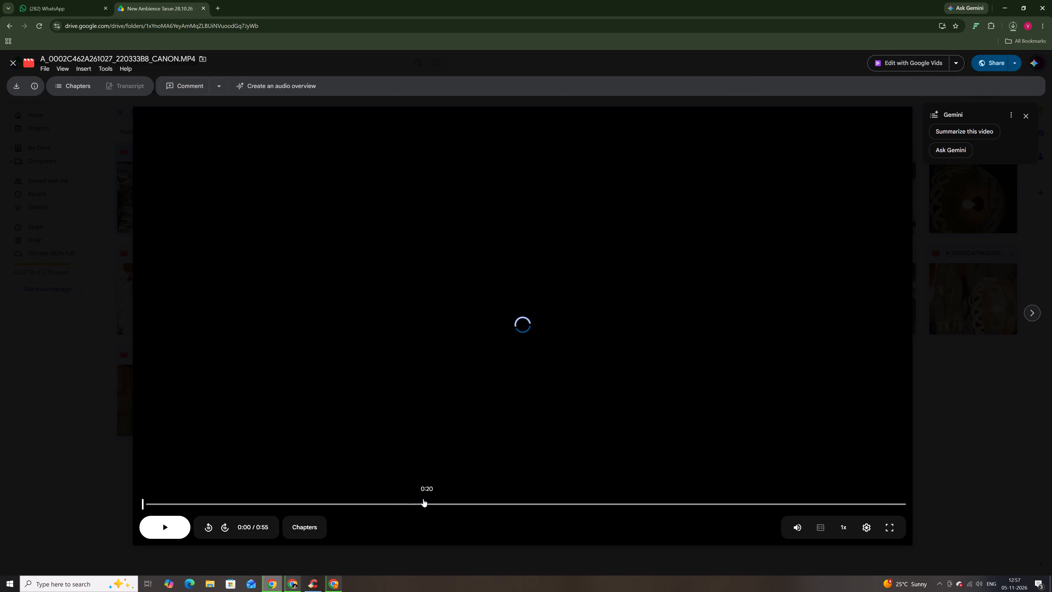
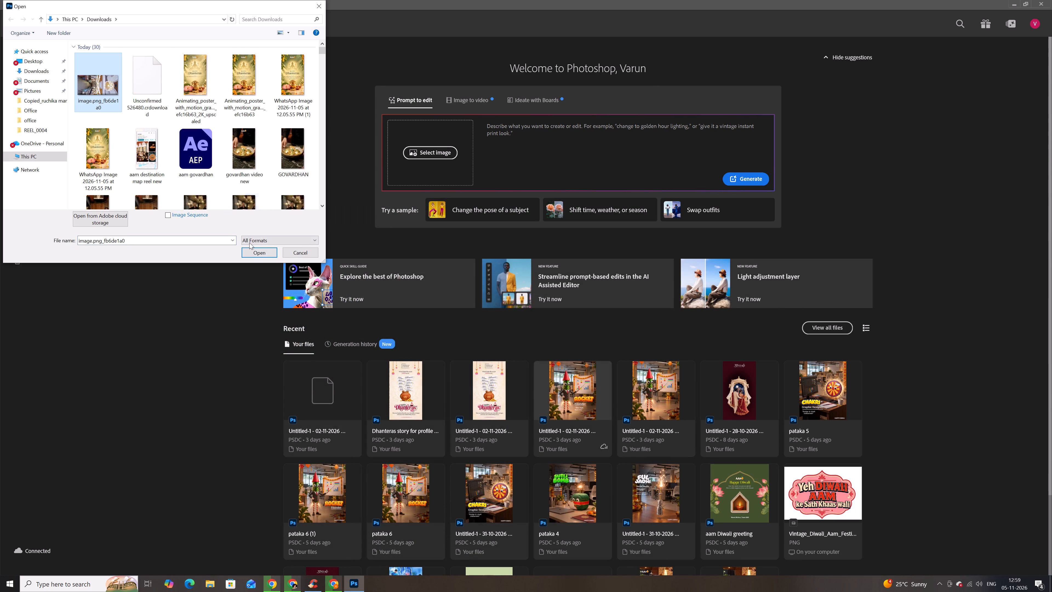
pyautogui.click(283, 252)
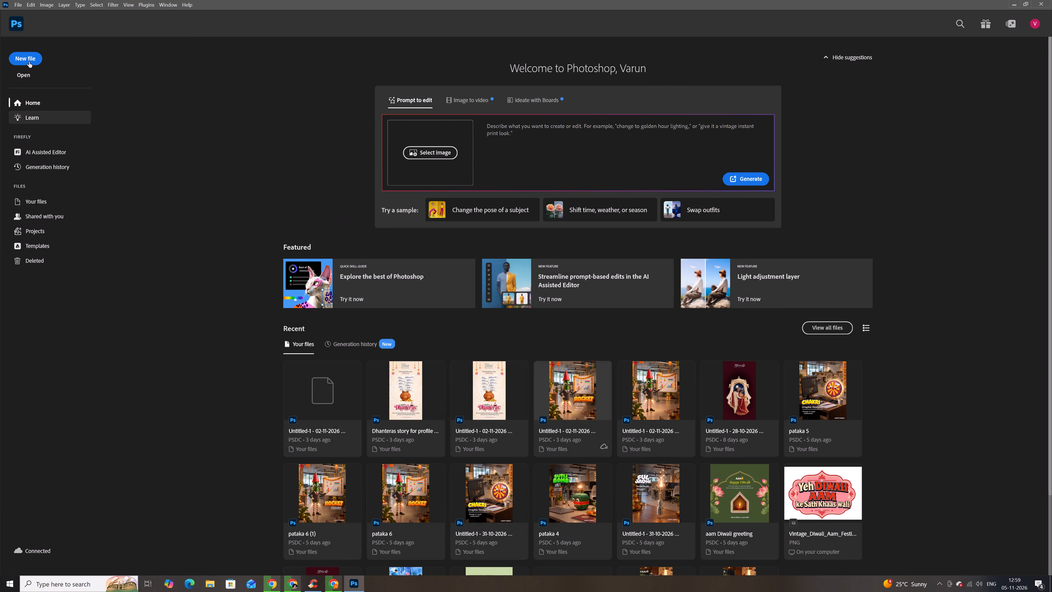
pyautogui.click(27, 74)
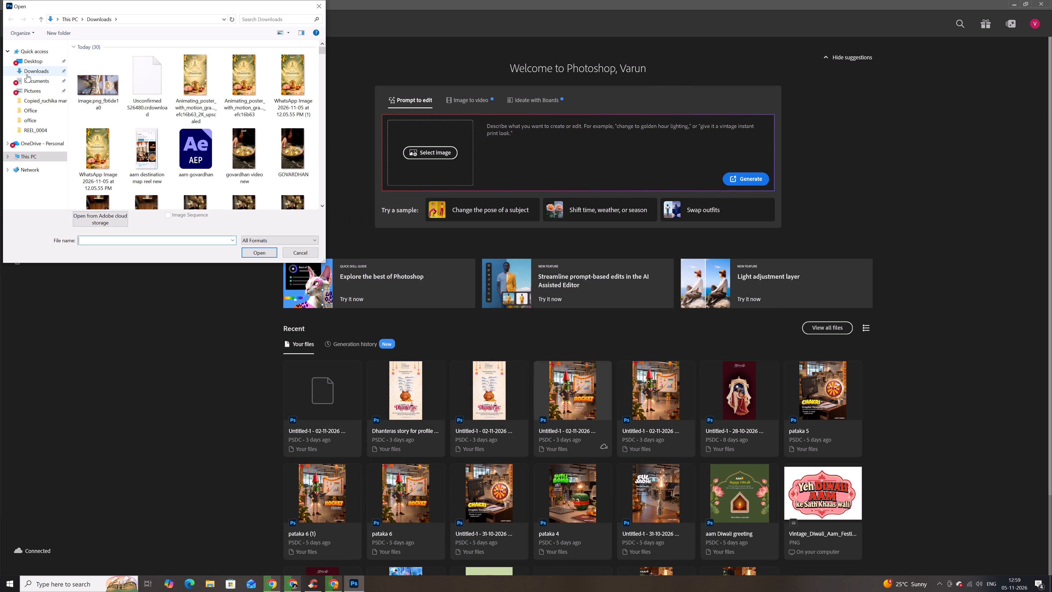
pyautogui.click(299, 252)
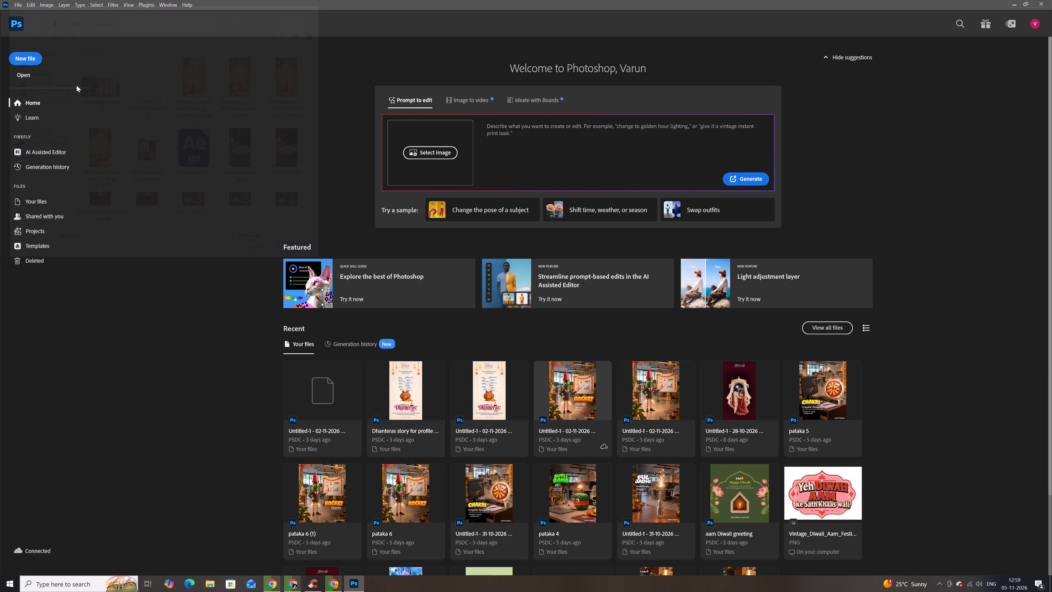
# Create a new document from the iPhone X mobile preset, 1125 x 2436 px at 72 ppi.
pyautogui.click(31, 61)
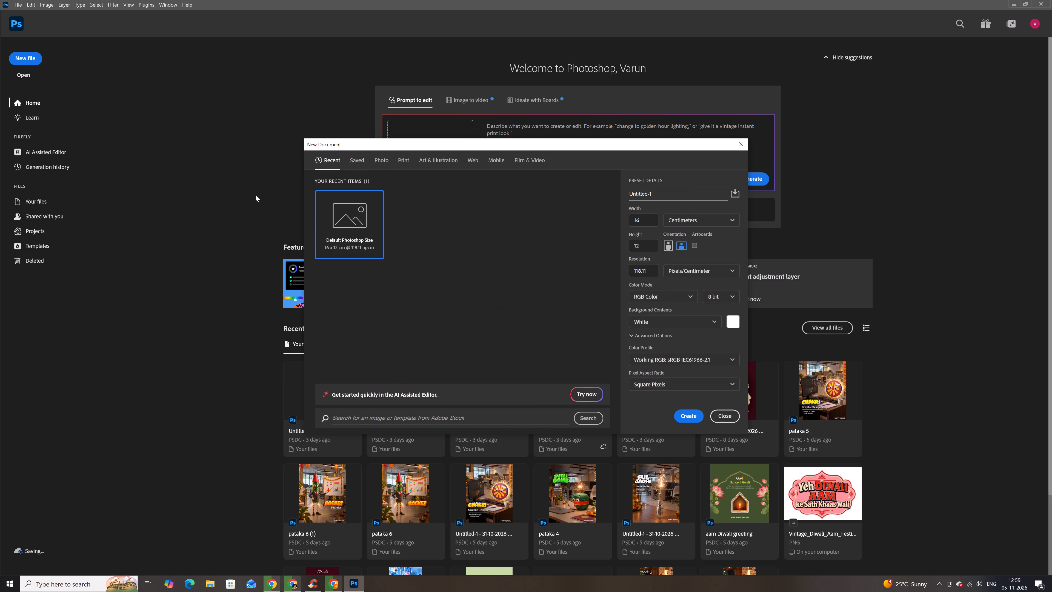
pyautogui.click(360, 165)
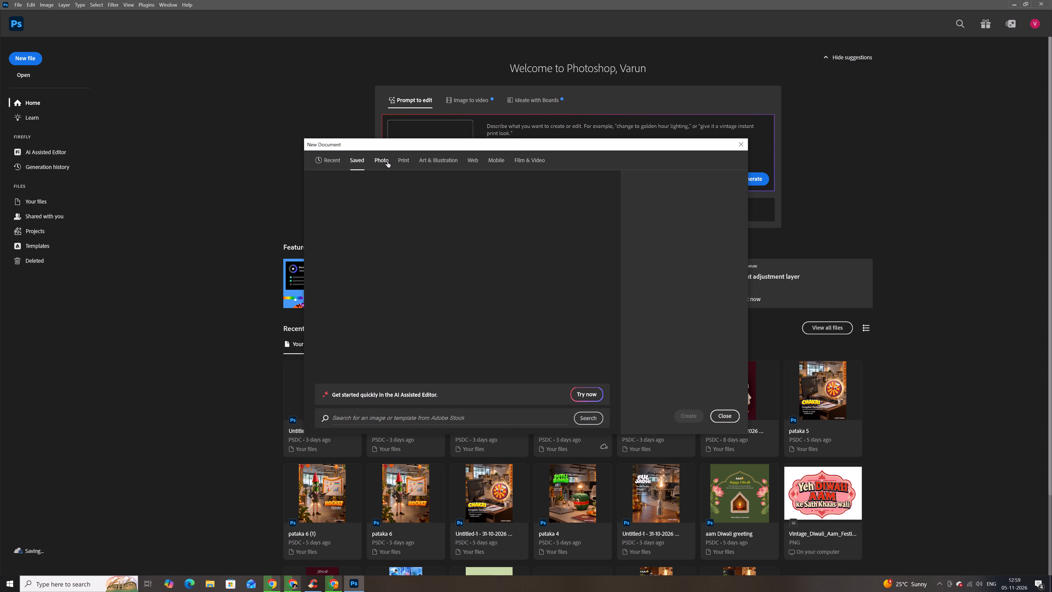
pyautogui.click(388, 161)
pyautogui.click(402, 158)
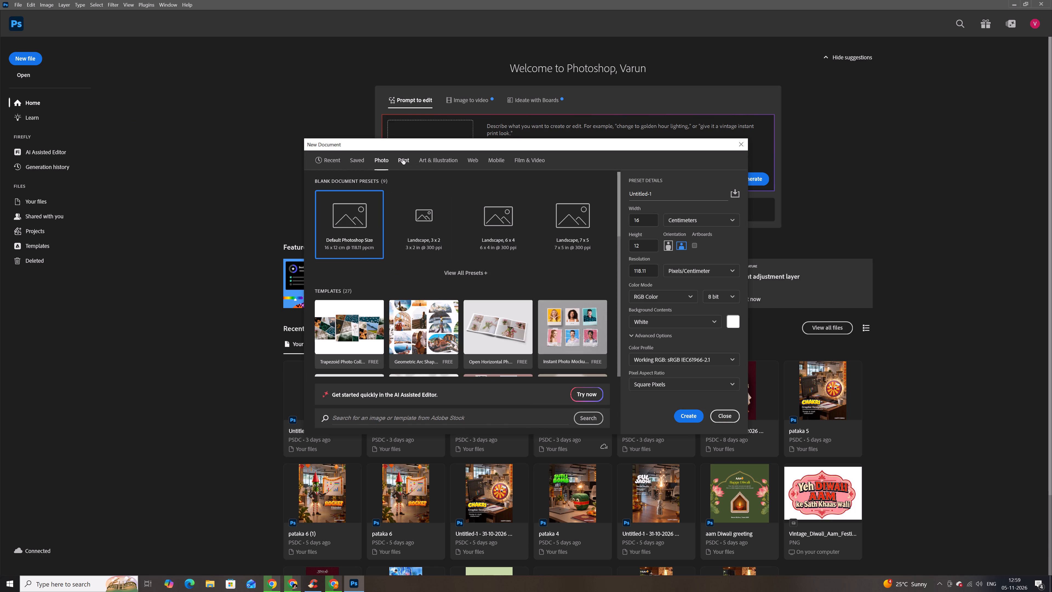
pyautogui.click(471, 161)
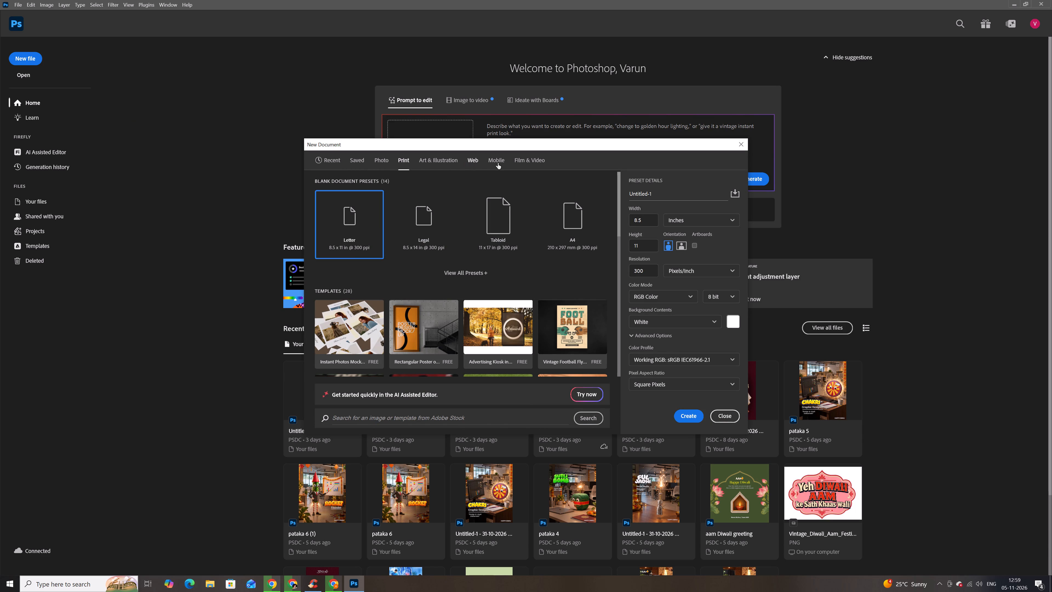
pyautogui.click(498, 163)
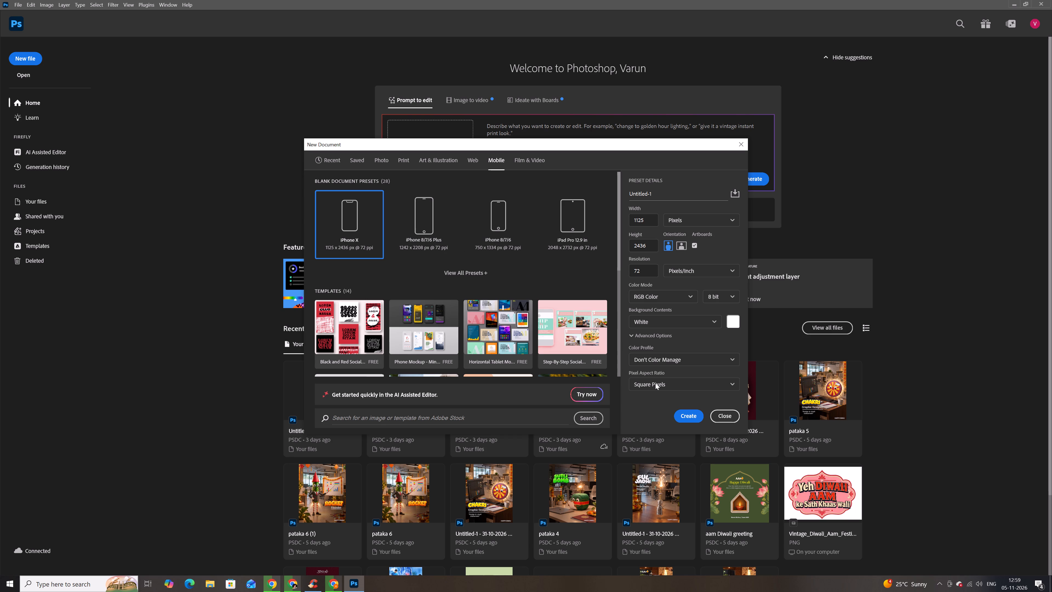
pyautogui.click(683, 419)
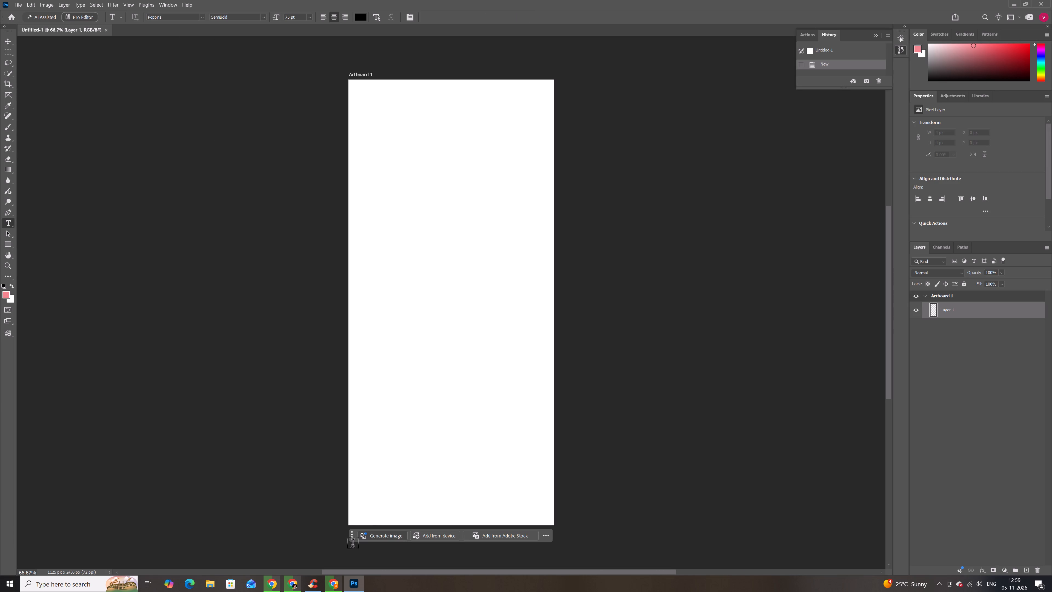
# Create a second document from the Portrait, 4 x 6 photo preset at 300 ppi.
pyautogui.click(12, 19)
pyautogui.click(27, 61)
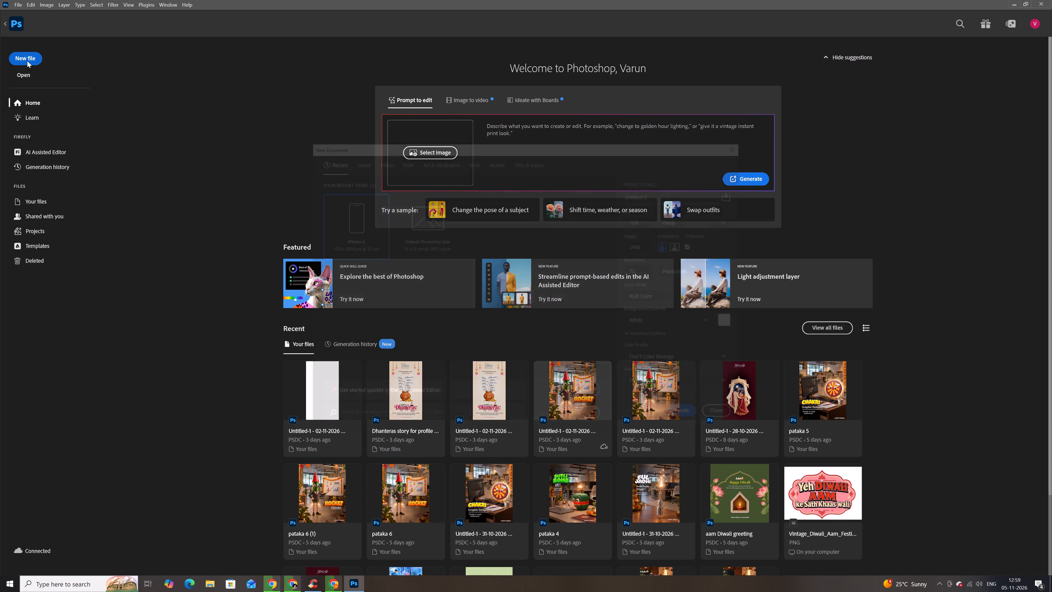
pyautogui.click(376, 163)
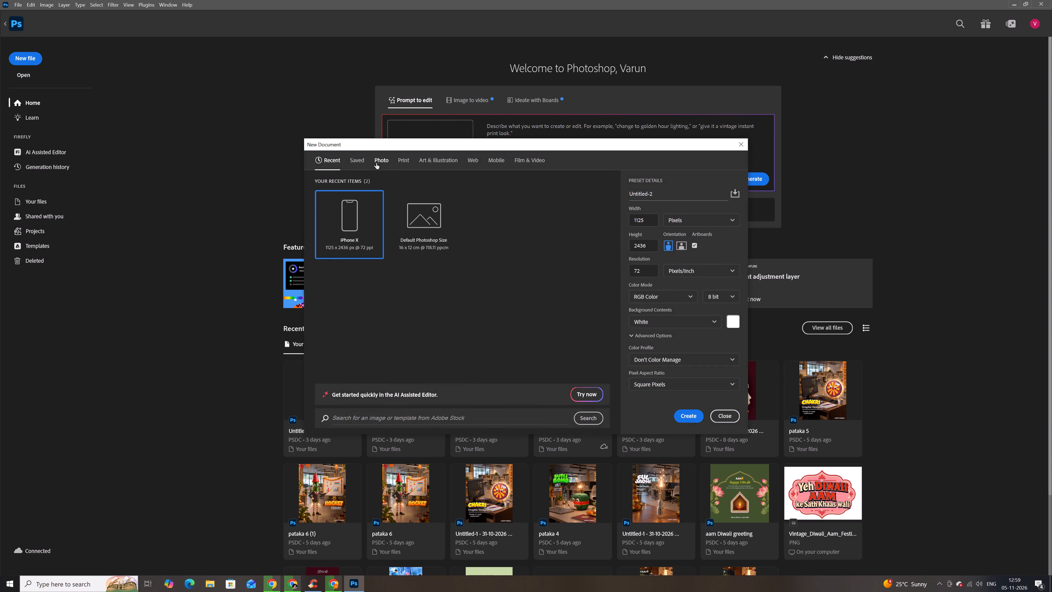
pyautogui.click(482, 275)
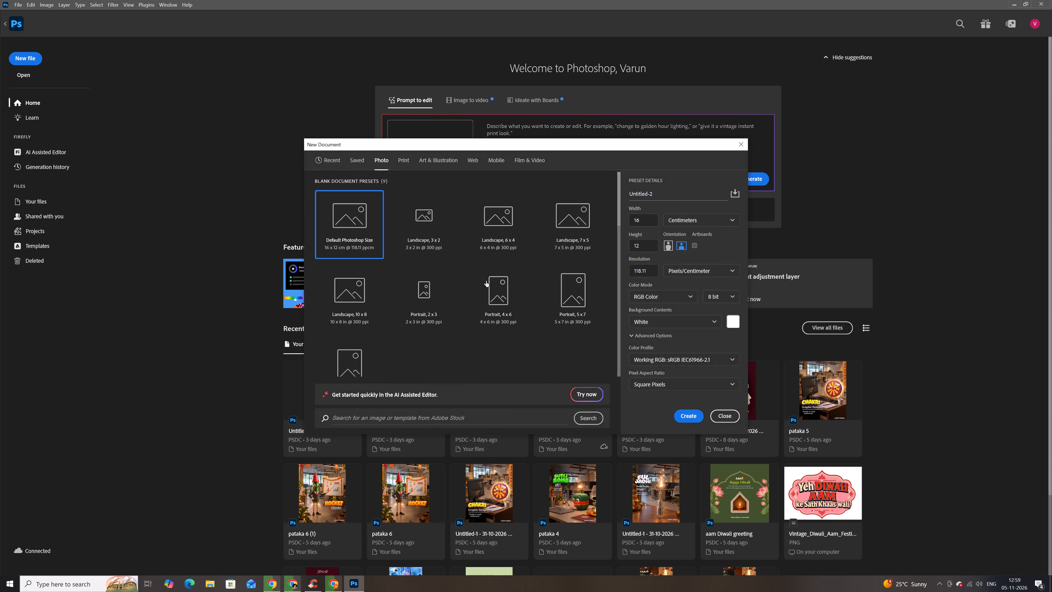
pyautogui.click(490, 302)
pyautogui.click(694, 420)
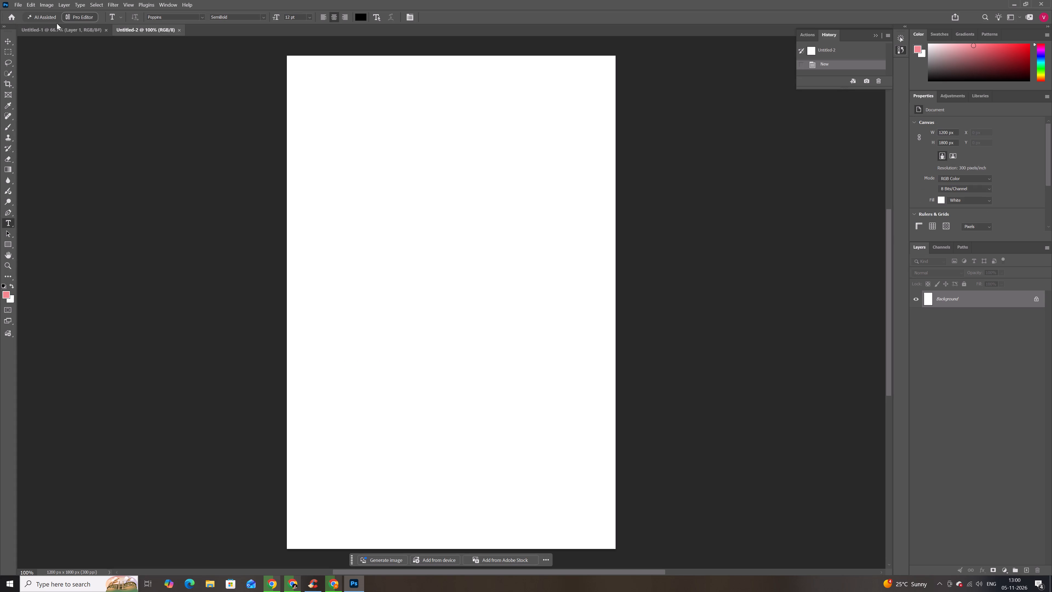
# Open the Downloads folder in File Explorer and place image.png_fb6de1a0 into the blank portrait Photoshop document.
pyautogui.click(207, 584)
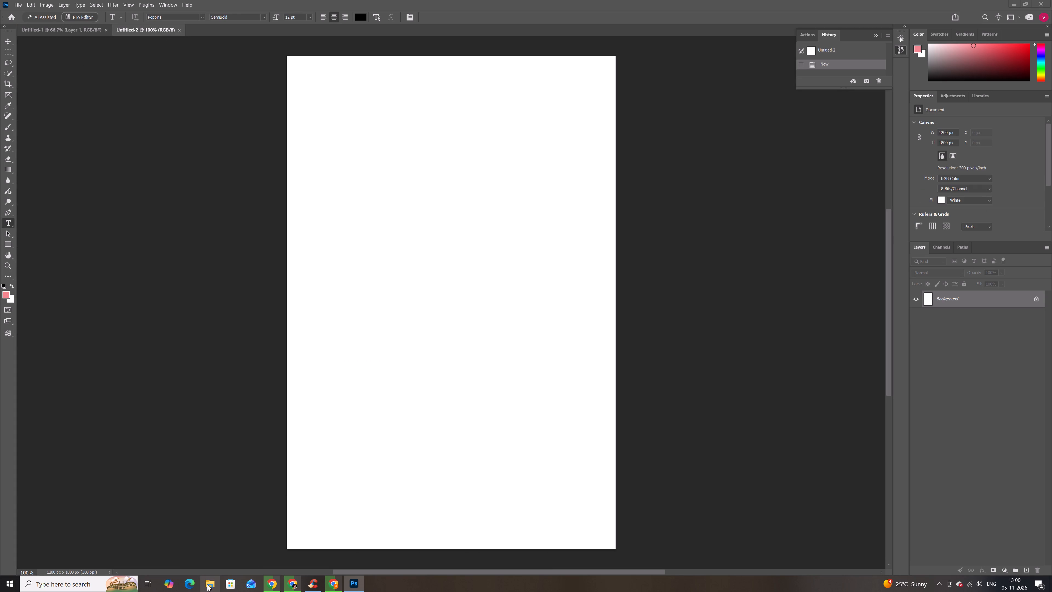
pyautogui.click(31, 64)
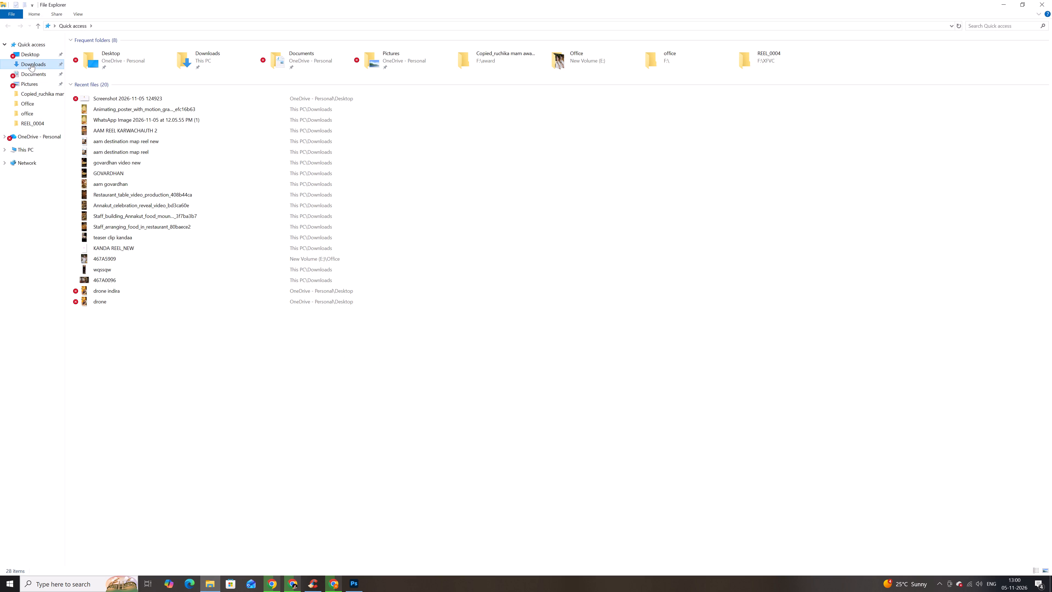
pyautogui.click(111, 63)
pyautogui.moveTo(108, 76); pyautogui.dragTo(120, 111)
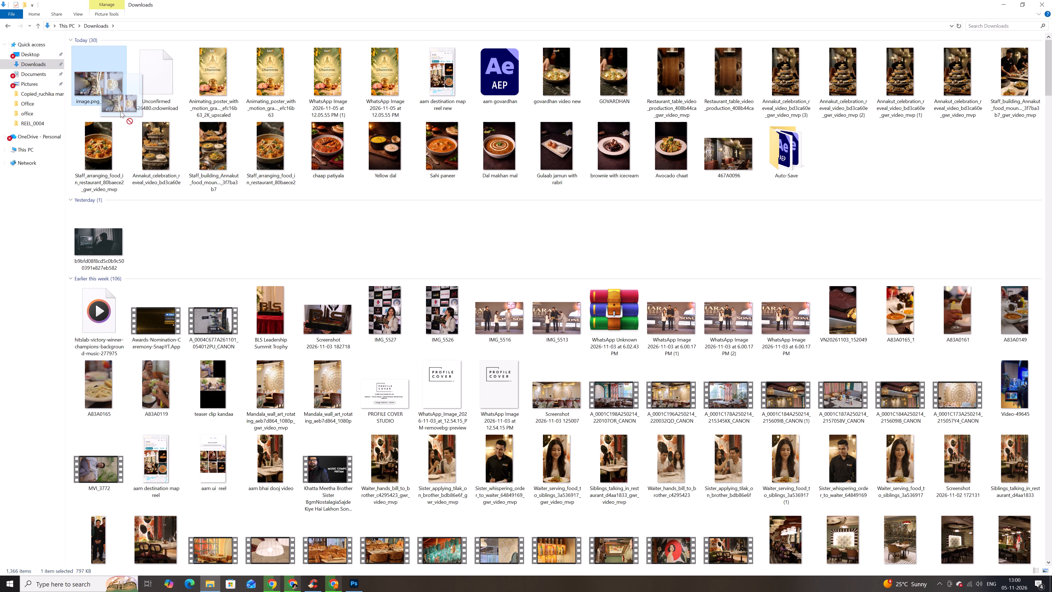
pyautogui.moveTo(120, 111); pyautogui.dragTo(436, 272)
pyautogui.hotkey('alt', 'Tab')
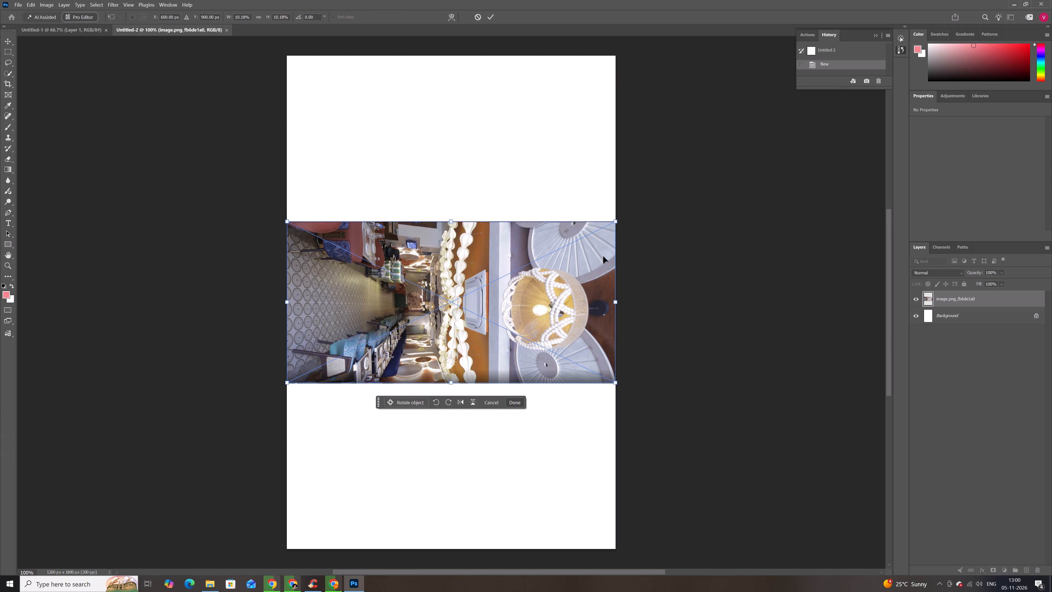
# Rotate the placed restaurant image to -90° so the interior stands upright.
pyautogui.moveTo(632, 223); pyautogui.dragTo(415, 158)
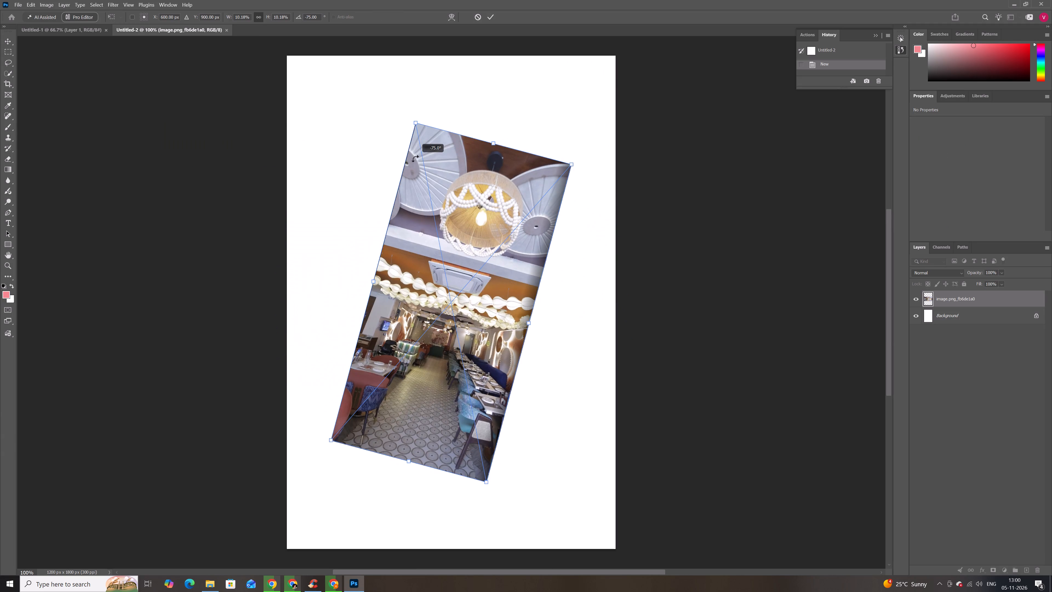
pyautogui.moveTo(415, 158); pyautogui.dragTo(403, 160)
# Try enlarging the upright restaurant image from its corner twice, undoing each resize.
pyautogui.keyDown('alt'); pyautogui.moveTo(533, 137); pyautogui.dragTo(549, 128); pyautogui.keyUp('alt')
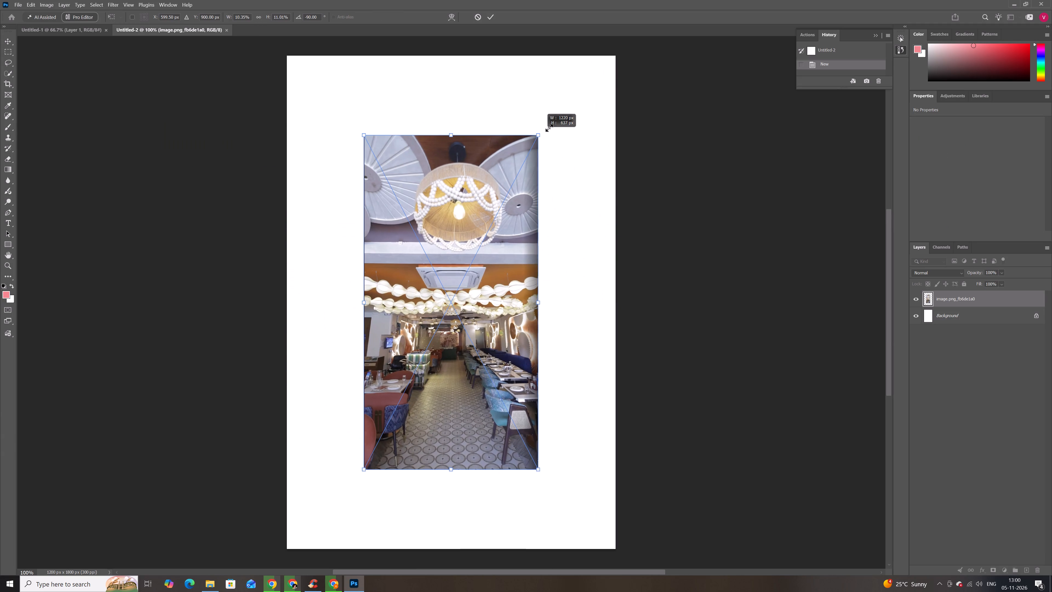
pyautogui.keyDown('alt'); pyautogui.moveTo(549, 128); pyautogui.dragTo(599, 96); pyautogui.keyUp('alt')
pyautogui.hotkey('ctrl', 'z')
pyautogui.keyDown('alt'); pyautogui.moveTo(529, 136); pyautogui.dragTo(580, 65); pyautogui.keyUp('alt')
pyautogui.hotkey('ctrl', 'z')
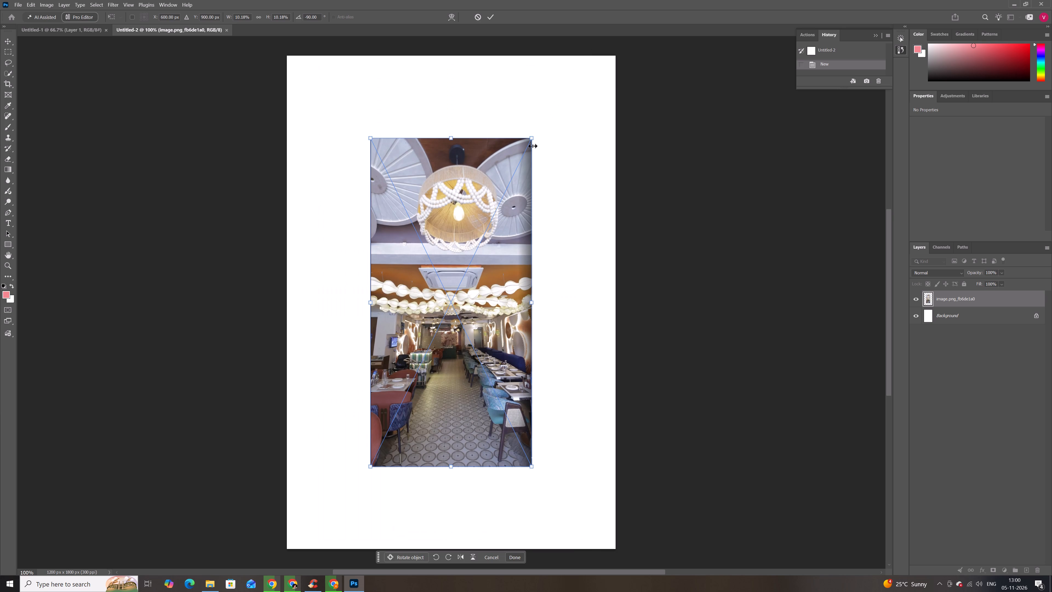
# Scale the upright restaurant image proportionally to about 20.7% so it spans the full width of the portrait canvas.
pyautogui.keyDown('alt'); pyautogui.keyDown('shift'); pyautogui.moveTo(534, 138); pyautogui.dragTo(586, 176); pyautogui.keyUp('shift'); pyautogui.keyUp('alt')
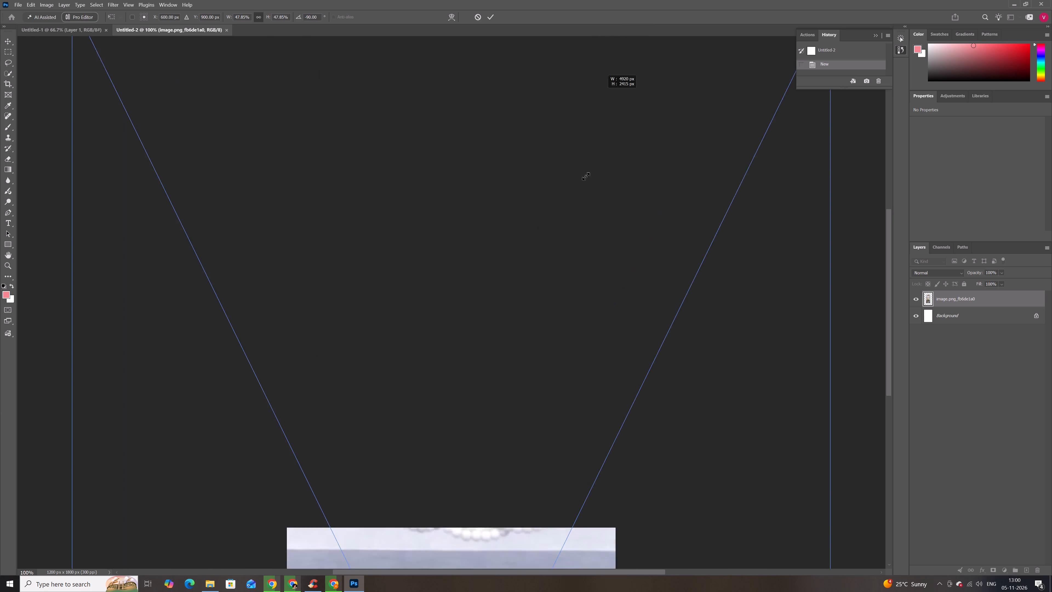
pyautogui.keyDown('alt'); pyautogui.keyDown('shift'); pyautogui.moveTo(586, 176); pyautogui.dragTo(548, 402); pyautogui.keyUp('shift'); pyautogui.keyUp('alt')
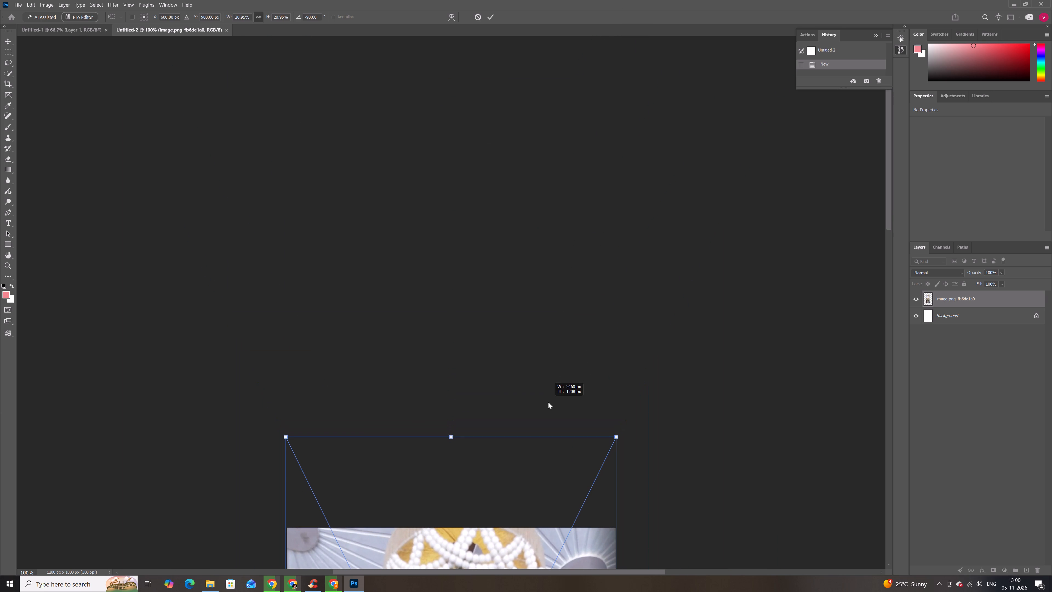
pyautogui.keyDown('alt'); pyautogui.keyDown('shift'); pyautogui.moveTo(548, 402); pyautogui.dragTo(548, 406); pyautogui.keyUp('shift'); pyautogui.keyUp('alt')
# Move the scaled restaurant image straight up about 280 px to frame more floor and tables, and commit the placement.
pyautogui.scroll(-20, 548, 406)
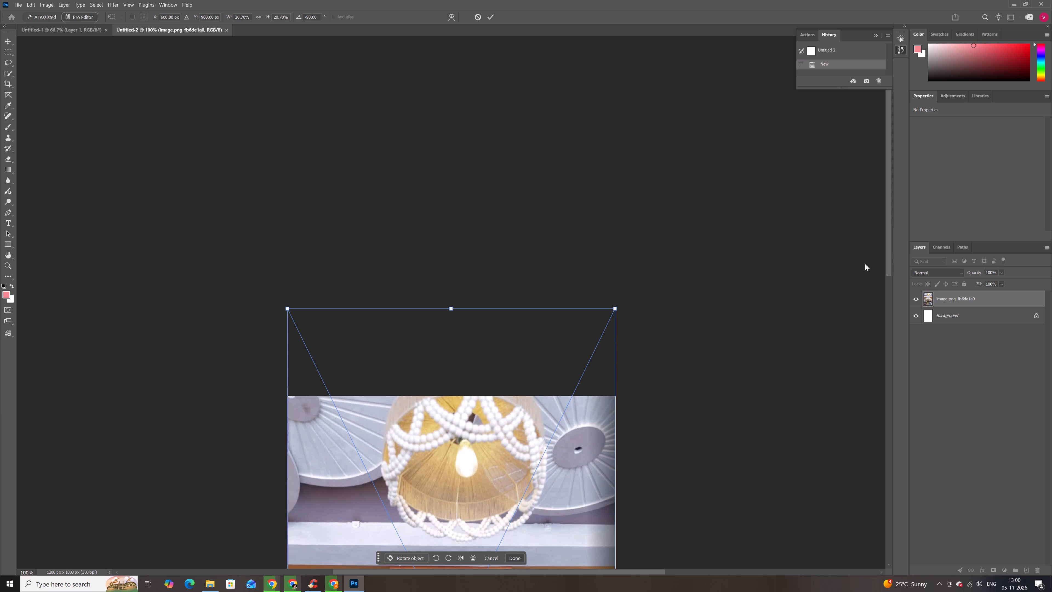
pyautogui.moveTo(888, 249); pyautogui.dragTo(889, 388)
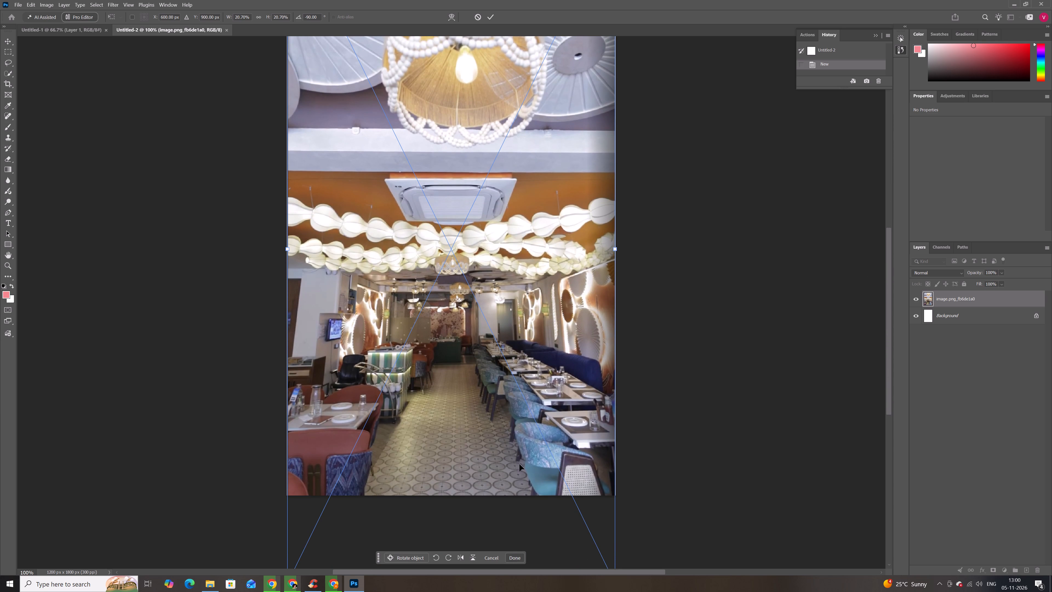
pyautogui.keyDown('alt'); pyautogui.scroll(-5, 520, 462); pyautogui.keyUp('alt')
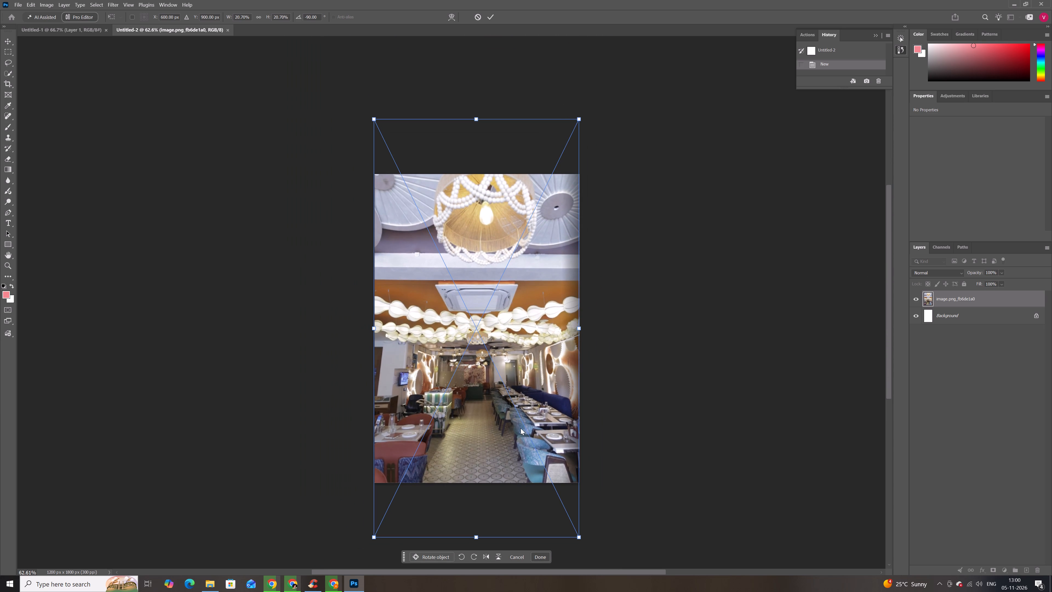
pyautogui.keyDown('shift'); pyautogui.moveTo(508, 422); pyautogui.dragTo(507, 377); pyautogui.keyUp('shift')
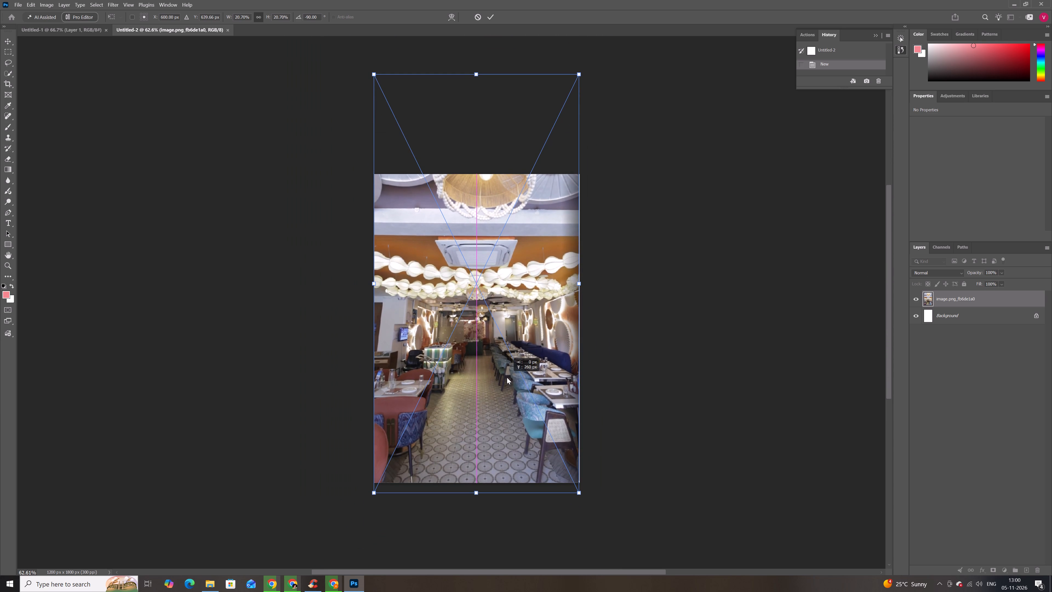
pyautogui.keyDown('shift'); pyautogui.moveTo(507, 377); pyautogui.dragTo(508, 374); pyautogui.keyUp('shift')
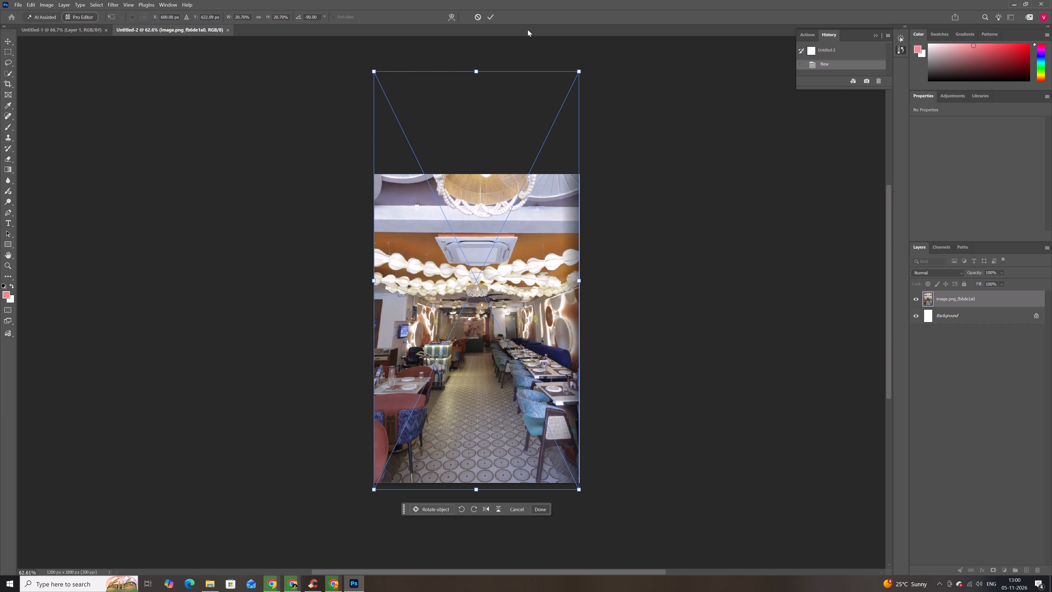
pyautogui.click(489, 17)
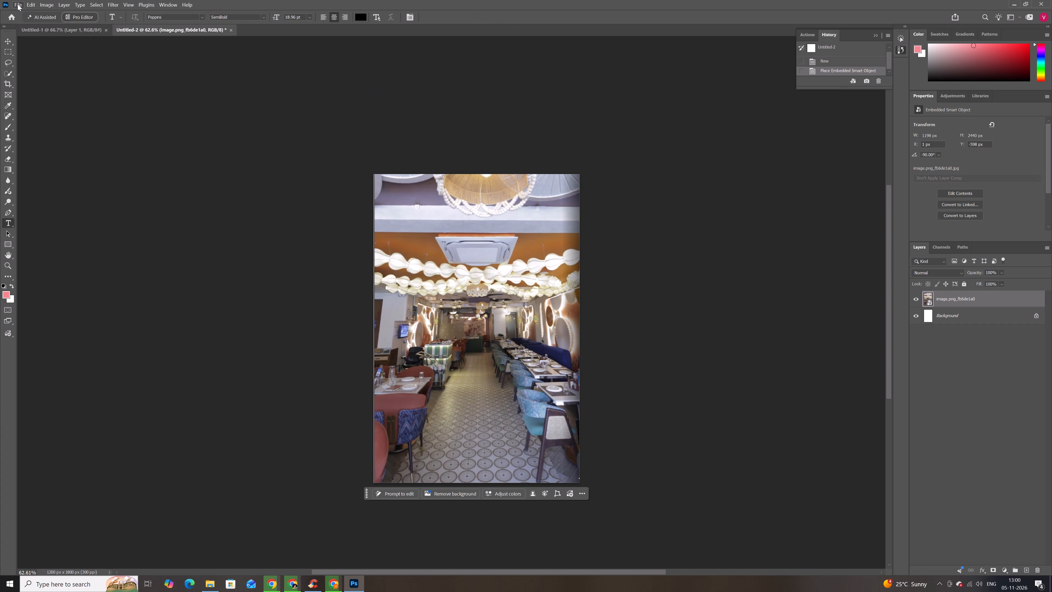
pyautogui.click(18, 4)
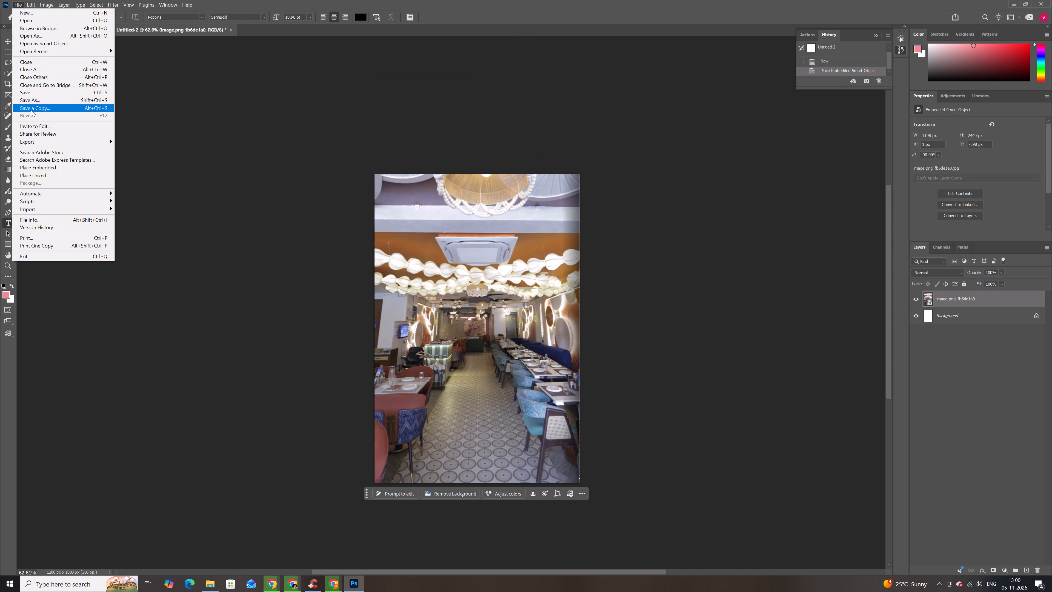
pyautogui.click(38, 137)
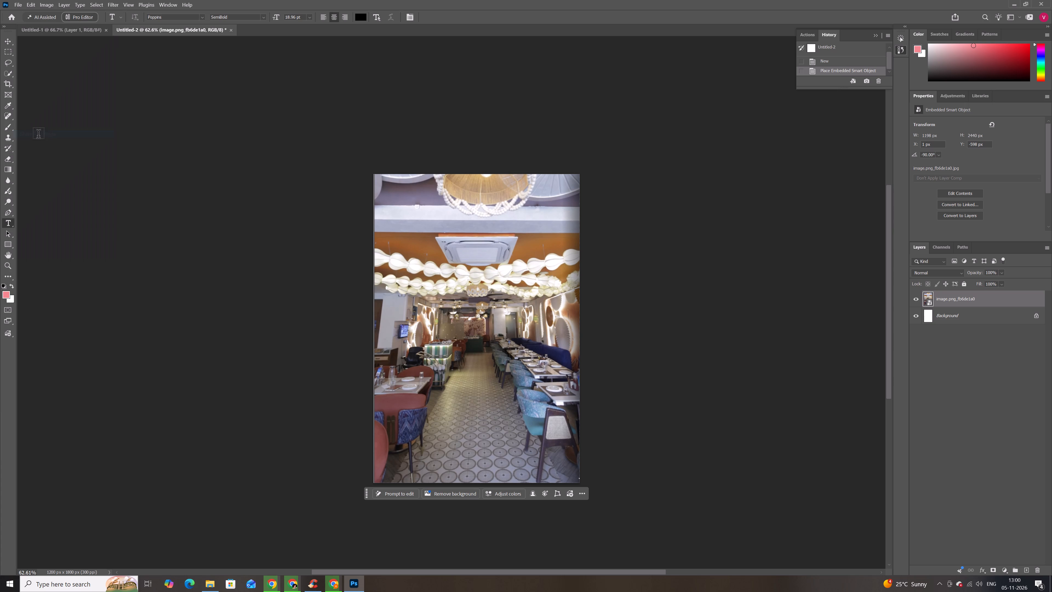
pyautogui.click(19, 3)
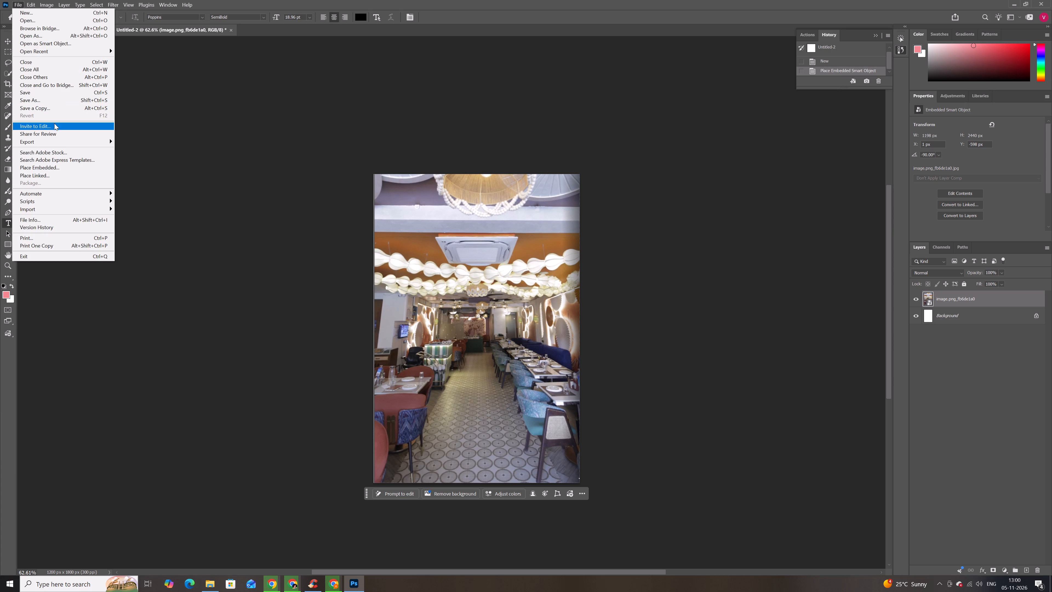
pyautogui.click(59, 141)
pyautogui.click(159, 164)
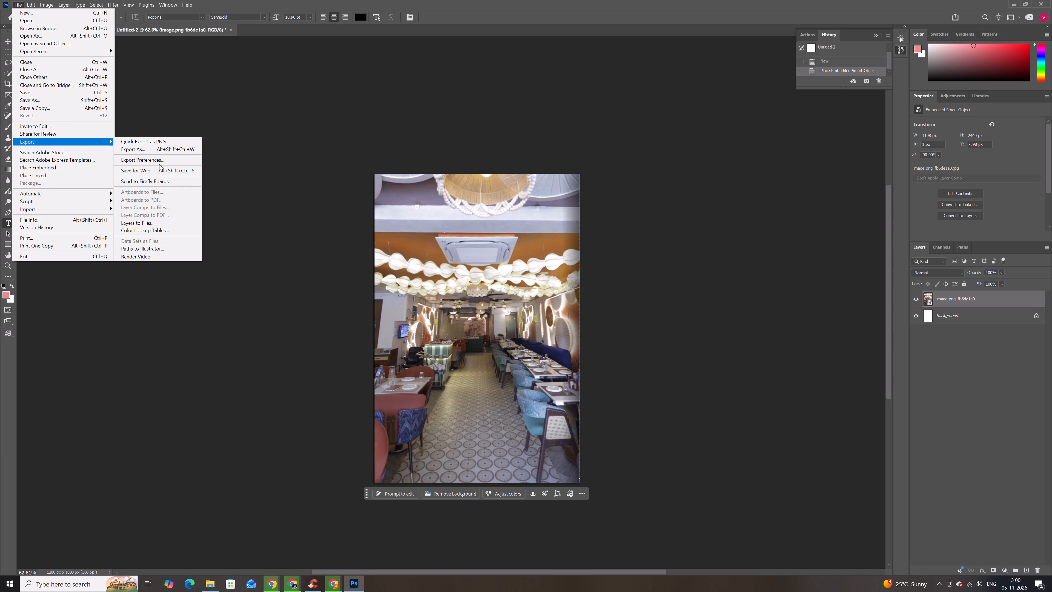
pyautogui.click(151, 149)
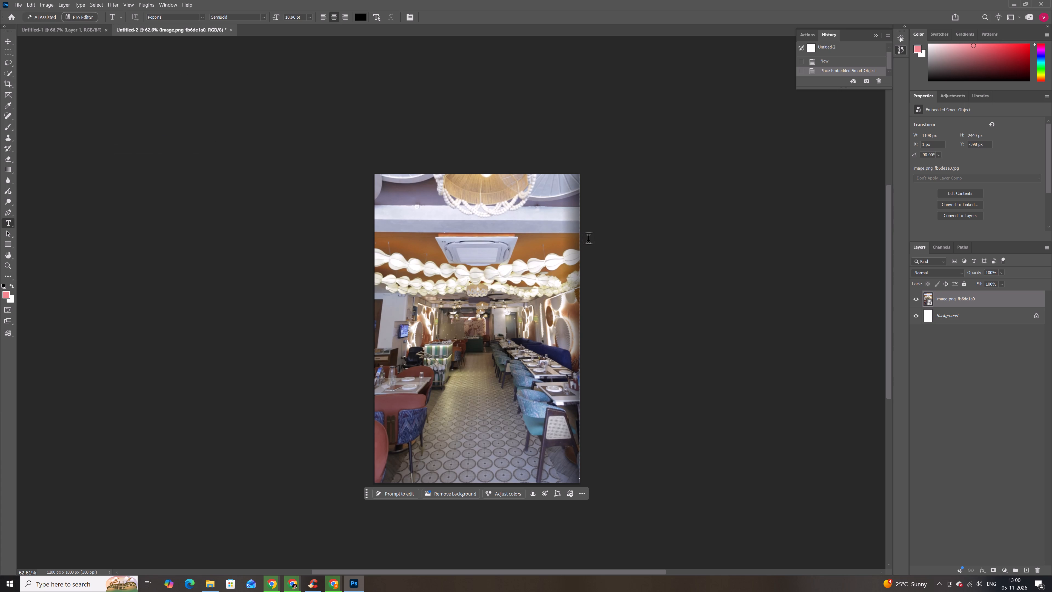
pyautogui.click(750, 457)
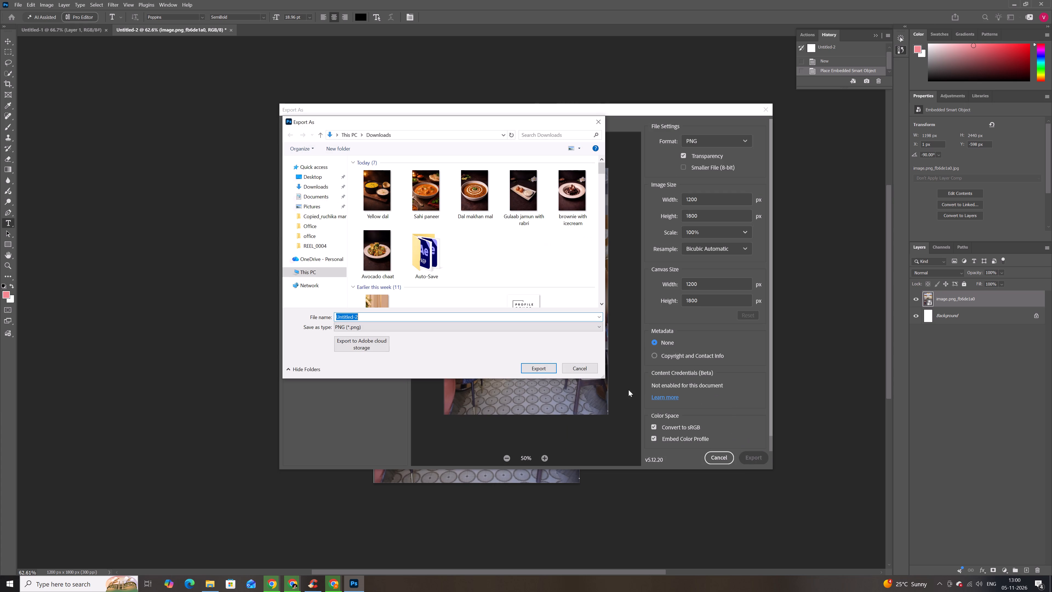
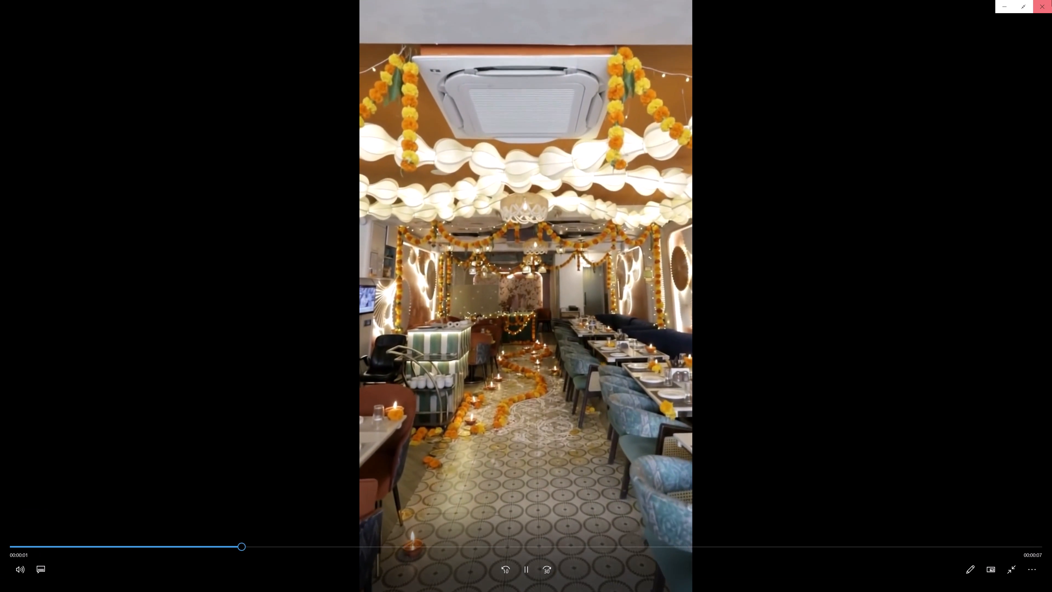
# Launch Adobe Premiere Pro 2026, continue with the known compatibility issues and dismiss the blank start screen.
pyautogui.click(338, 588)
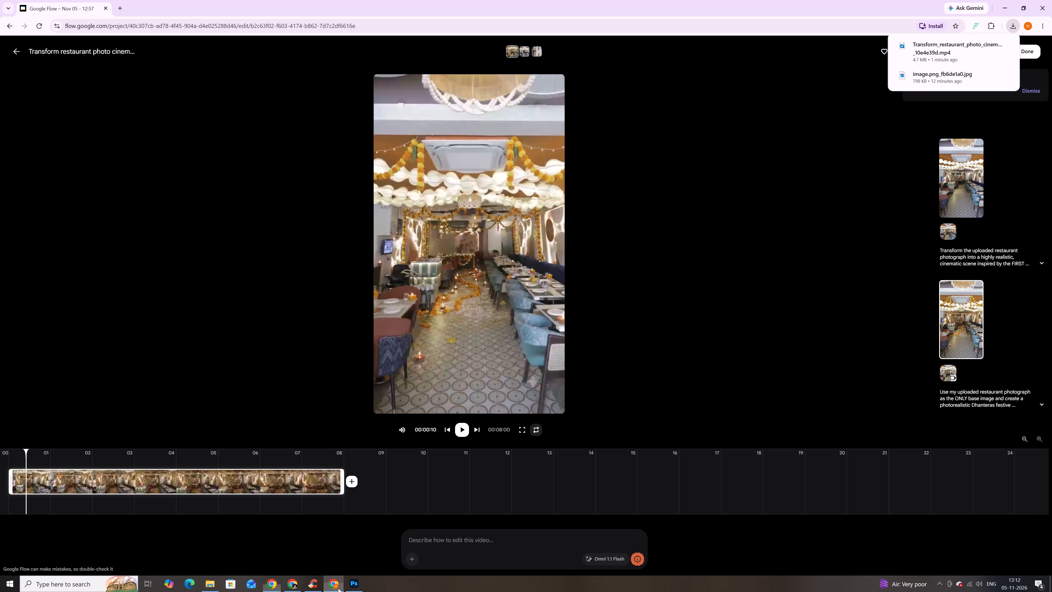
pyautogui.click(353, 586)
pyautogui.click(76, 582)
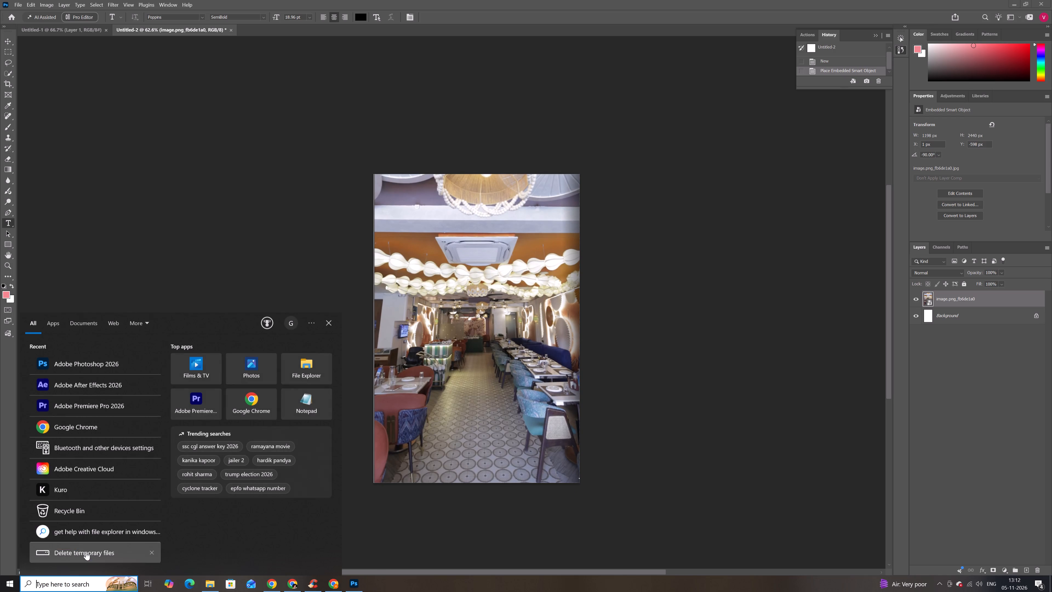
pyautogui.click(108, 404)
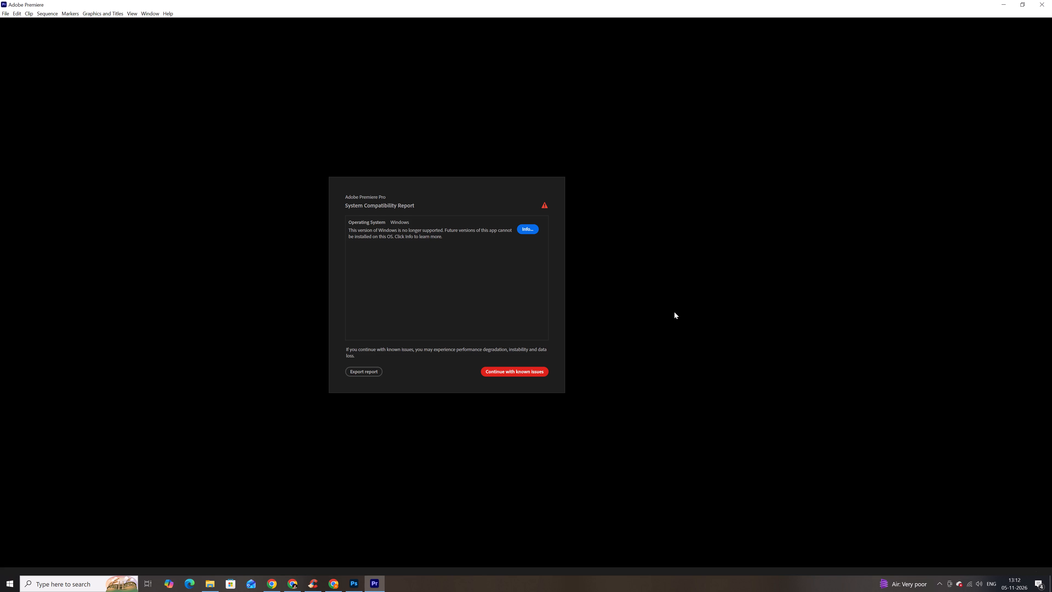
pyautogui.click(500, 370)
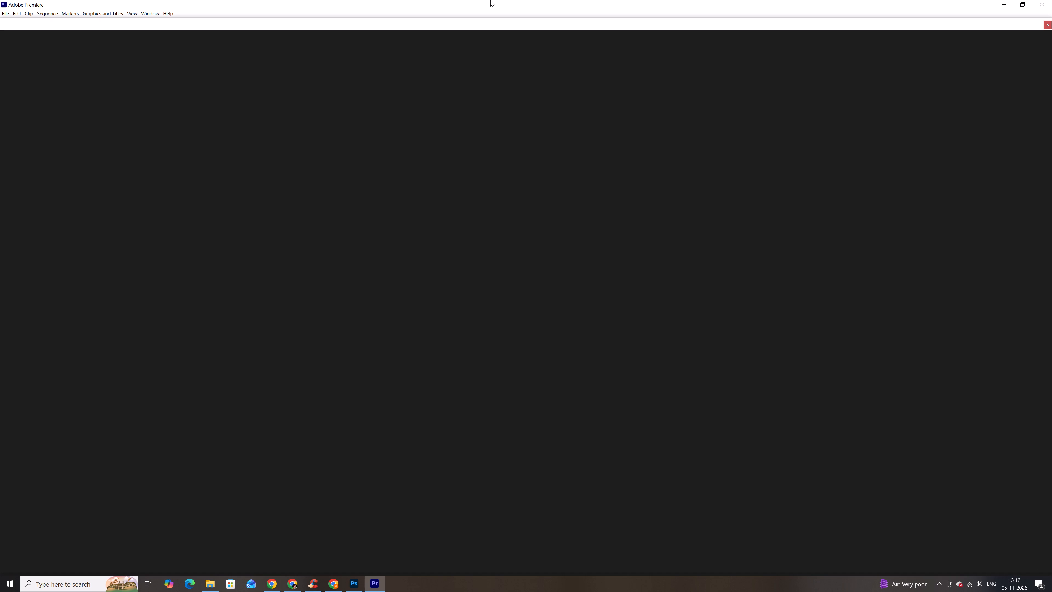
pyautogui.click(1051, 26)
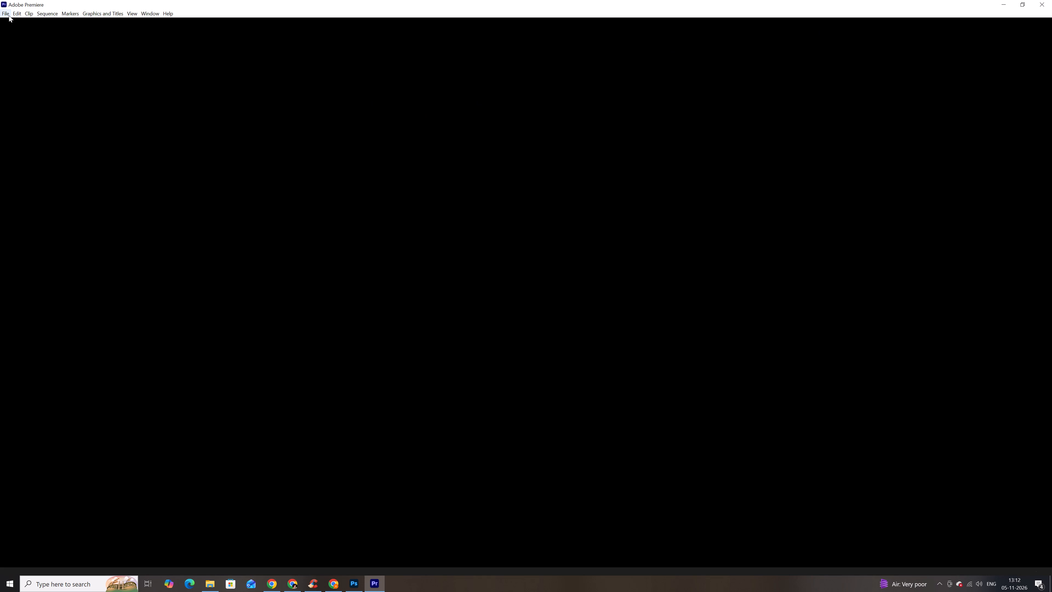
# Create a new project named "aam dhanteras", skipping the initial media import.
pyautogui.click(9, 15)
pyautogui.click(9, 15)
pyautogui.click(9, 14)
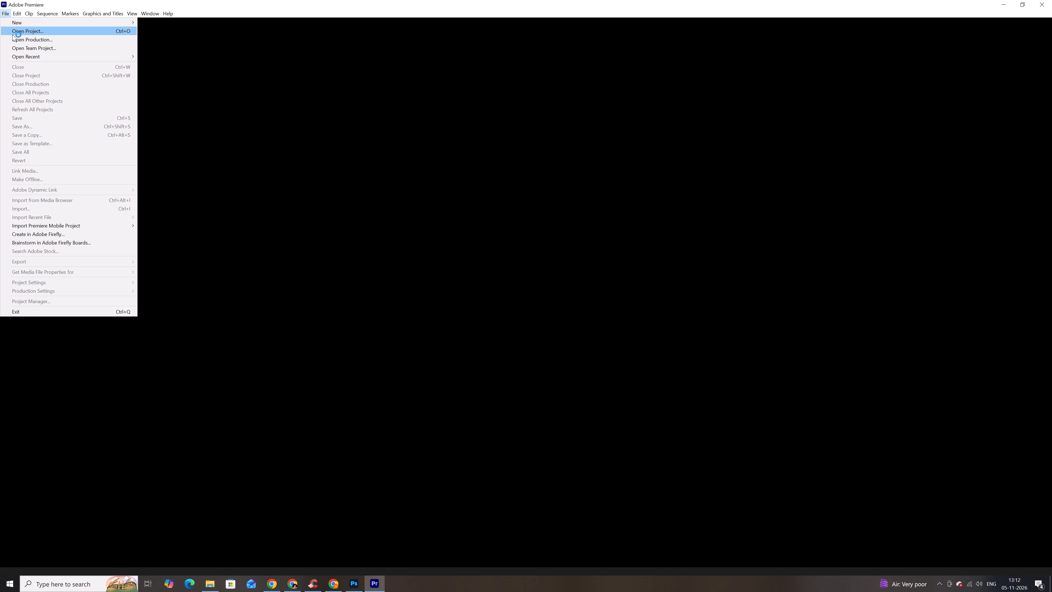
pyautogui.click(13, 24)
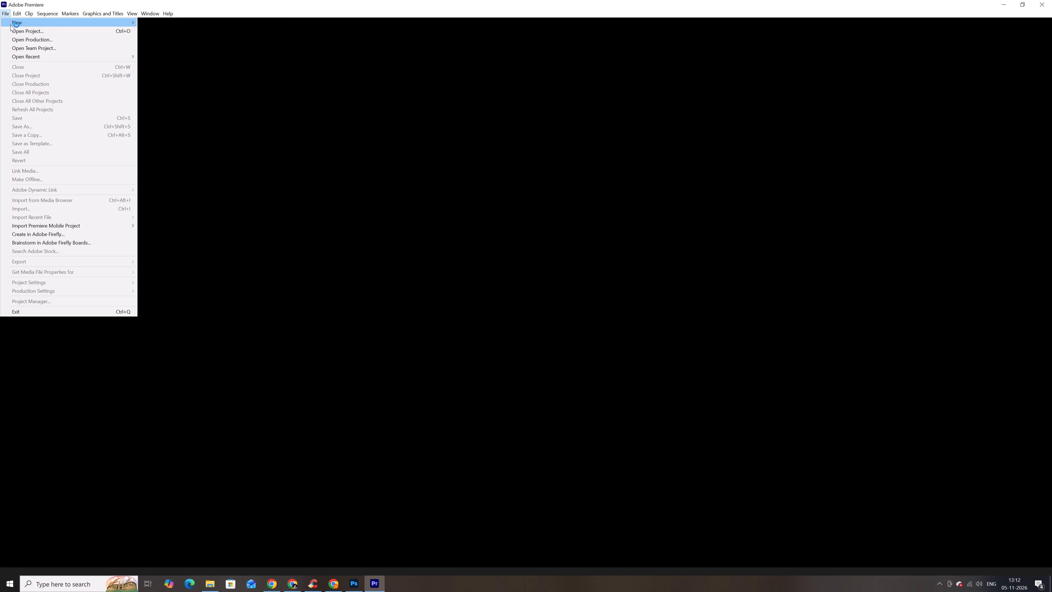
pyautogui.click(10, 21)
pyautogui.click(143, 21)
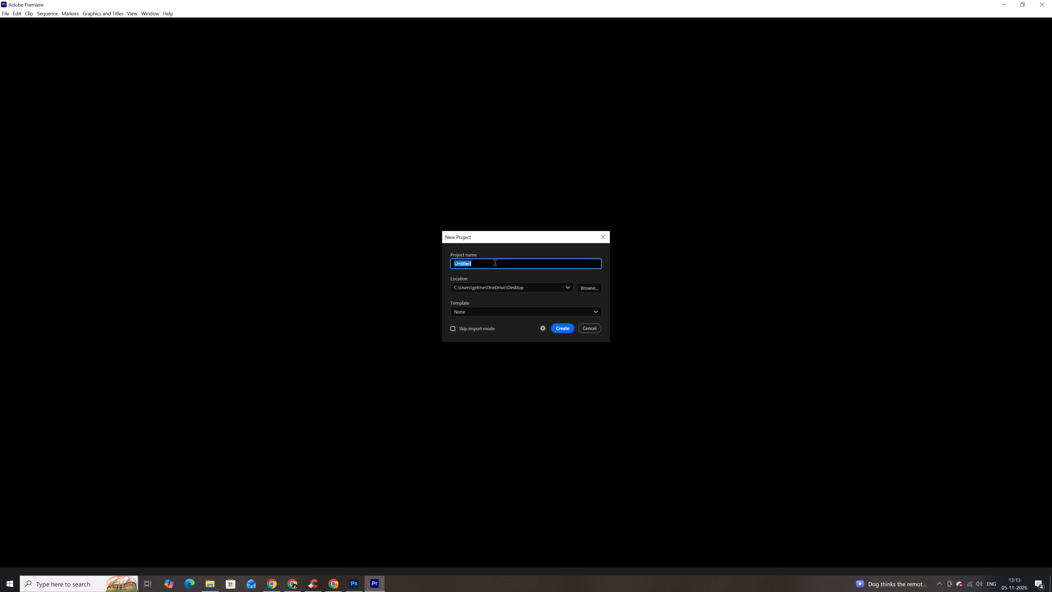
pyautogui.write('aam')
pyautogui.press('space')
pyautogui.write('dhanteras')
pyautogui.press('Return')
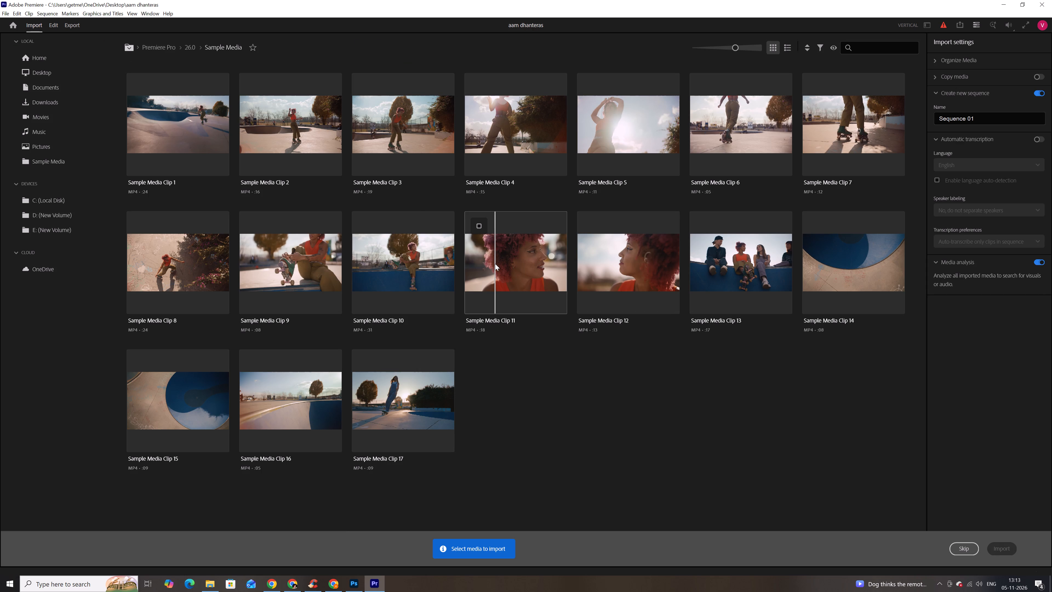
pyautogui.click(956, 551)
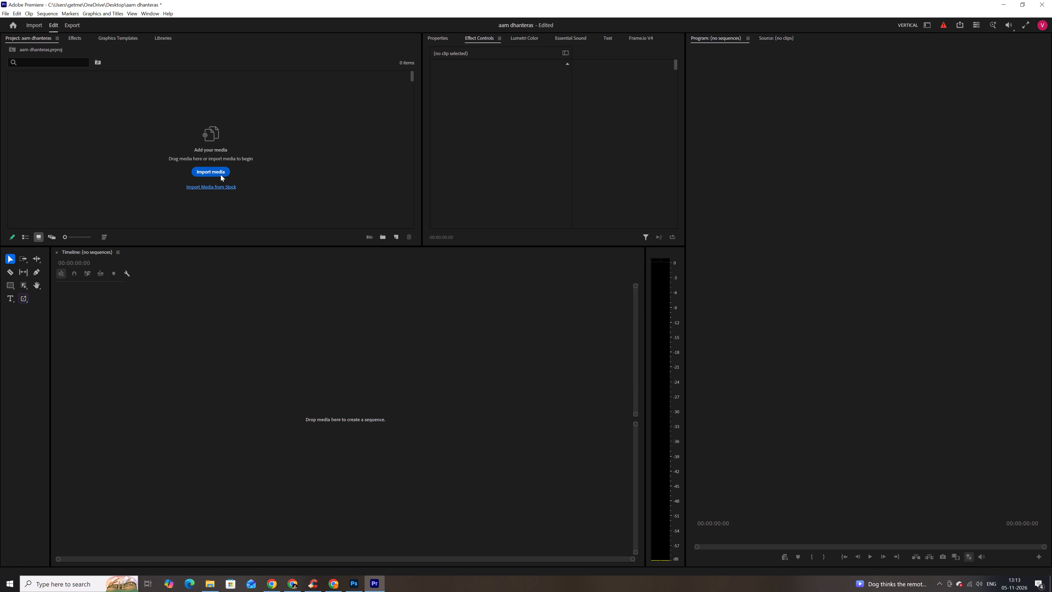
# Import the cleaned Transform_restaurant_photo_cinem..._10e4e39d_gwr_video_mvp clip from Downloads into the project.
pyautogui.click(221, 175)
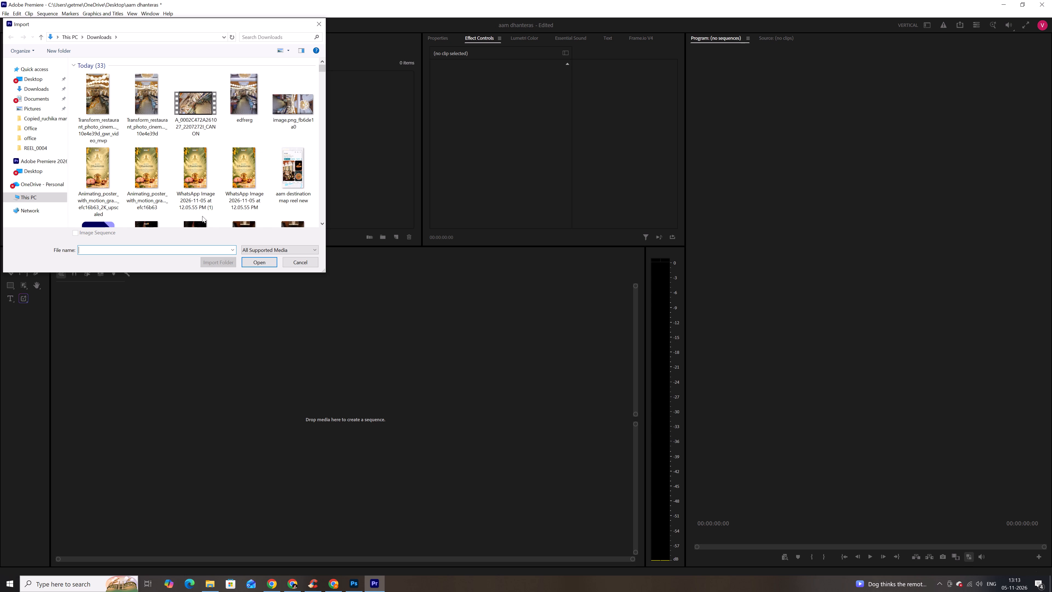
pyautogui.click(95, 109)
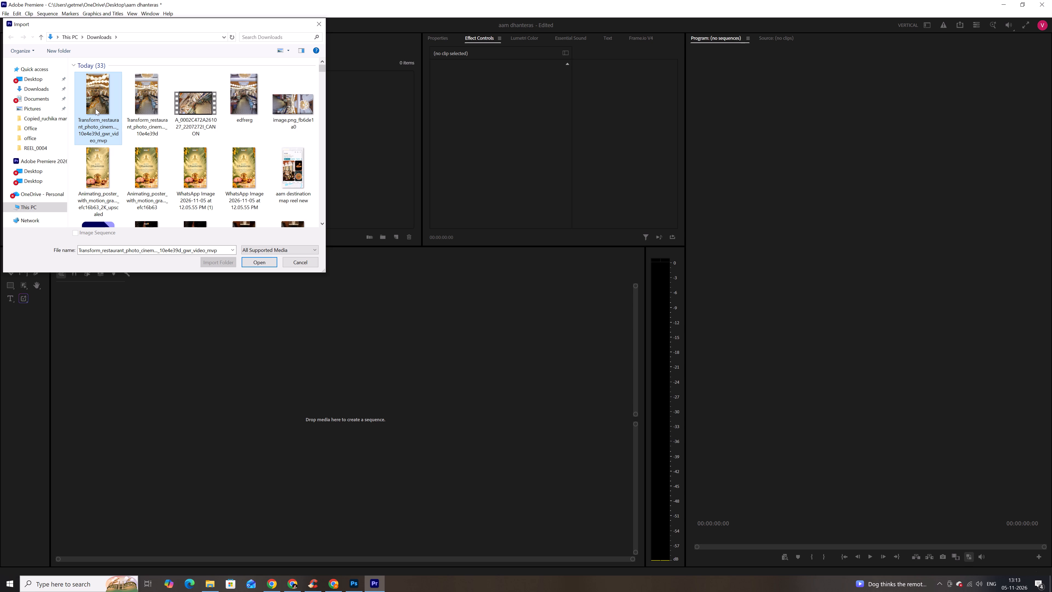
pyautogui.click(126, 102)
pyautogui.click(102, 103)
pyautogui.click(257, 264)
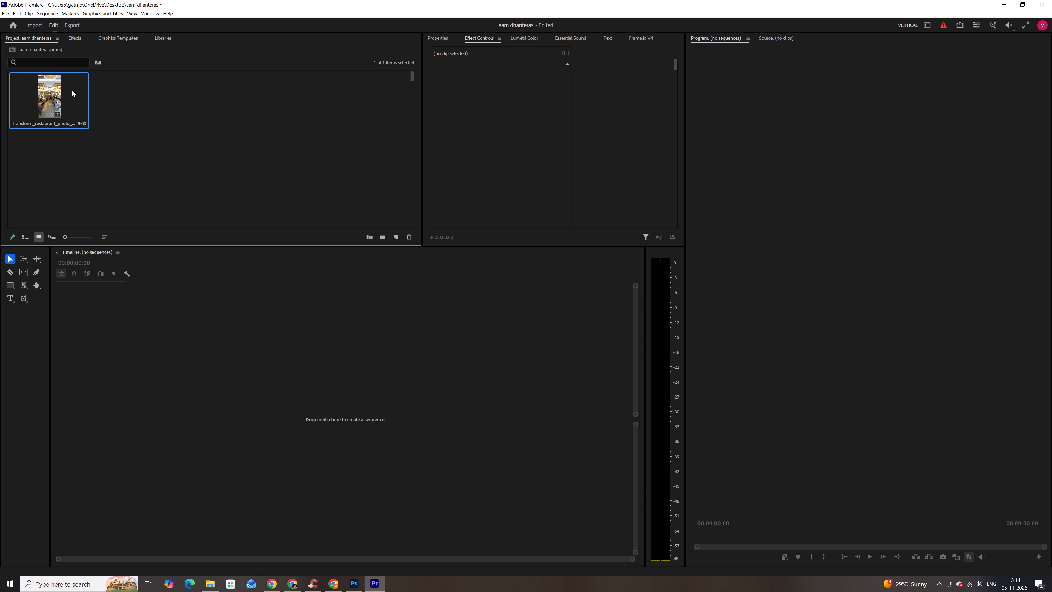
# Create a sequence from the imported restaurant clip by placing it in the empty timeline.
pyautogui.moveTo(69, 95); pyautogui.dragTo(213, 327)
pyautogui.moveTo(213, 327); pyautogui.dragTo(228, 348)
# Split the restaurant clip at 00:00:04:03, delete its first part, close the gap, and return the playhead to the start.
pyautogui.moveTo(145, 281); pyautogui.dragTo(178, 277)
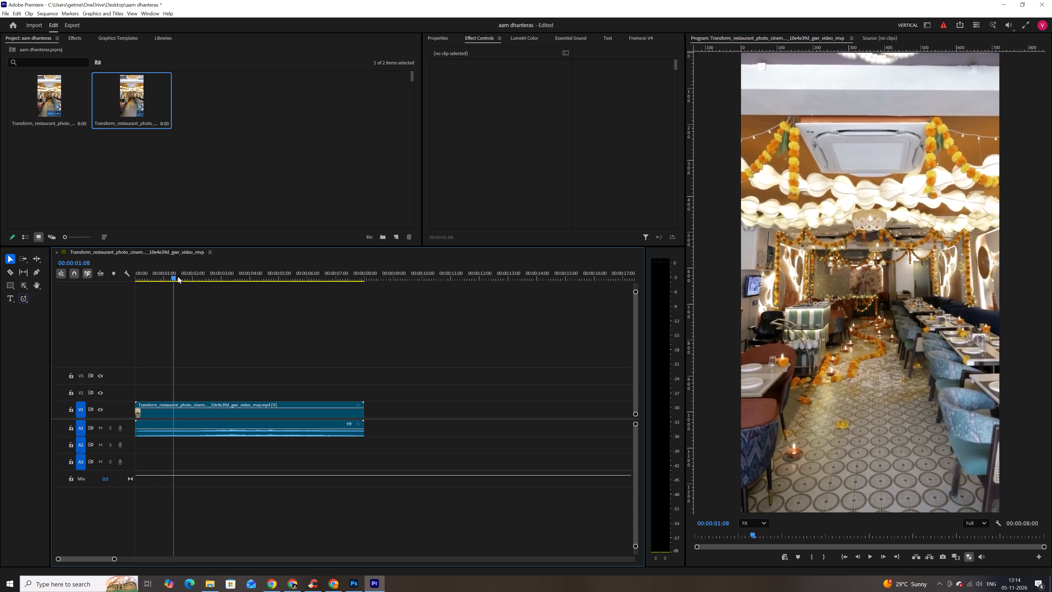
pyautogui.moveTo(178, 277); pyautogui.dragTo(254, 280)
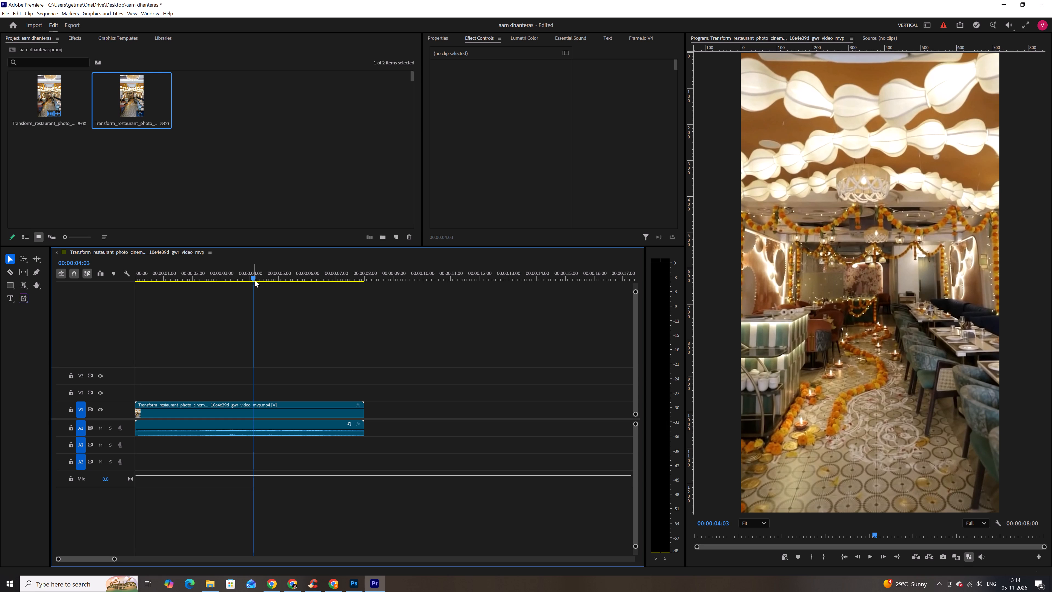
pyautogui.press('c')
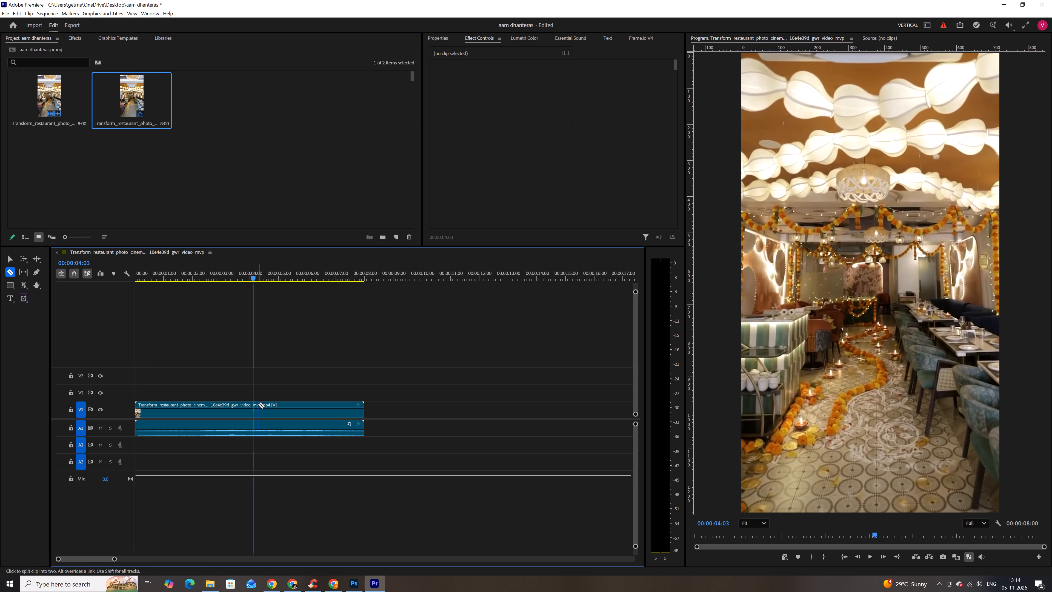
pyautogui.click(254, 406)
pyautogui.press('v')
pyautogui.click(235, 403)
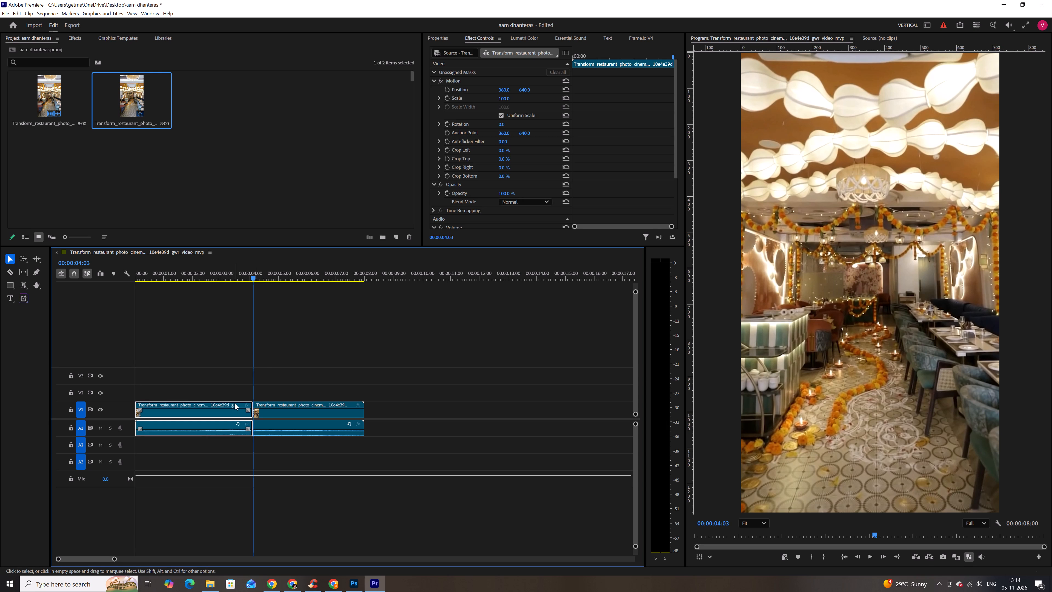
pyautogui.press('BackSpace')
pyautogui.click(235, 403)
pyautogui.press('BackSpace')
pyautogui.moveTo(154, 272); pyautogui.dragTo(147, 269)
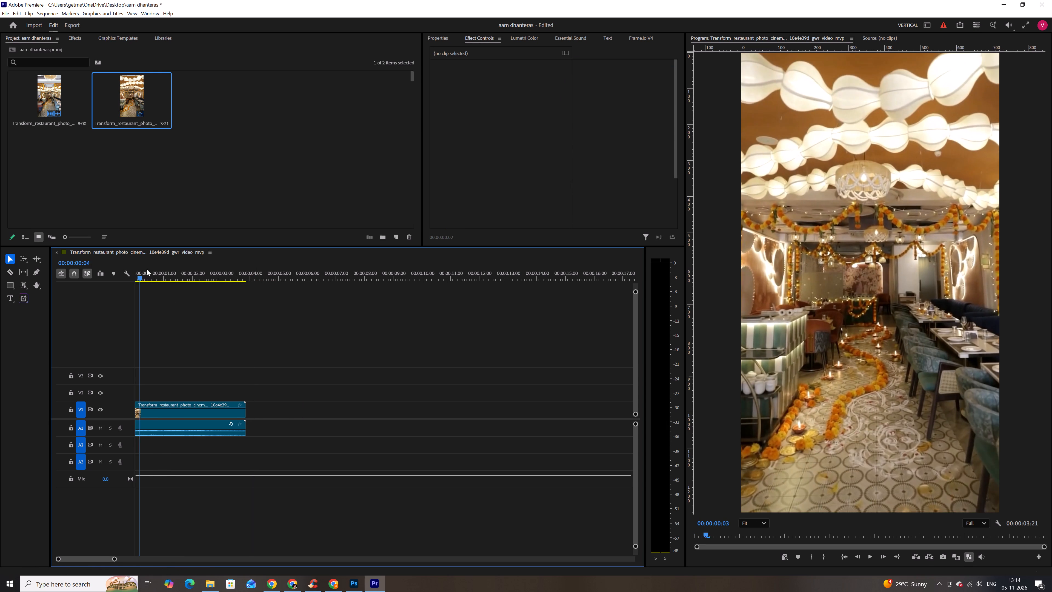
pyautogui.moveTo(147, 269); pyautogui.dragTo(118, 271)
# Import the Animating_poster_with_motion_gra..._efc16b63_2K_upscaled video from Downloads into the project.
pyautogui.doubleClick(143, 161)
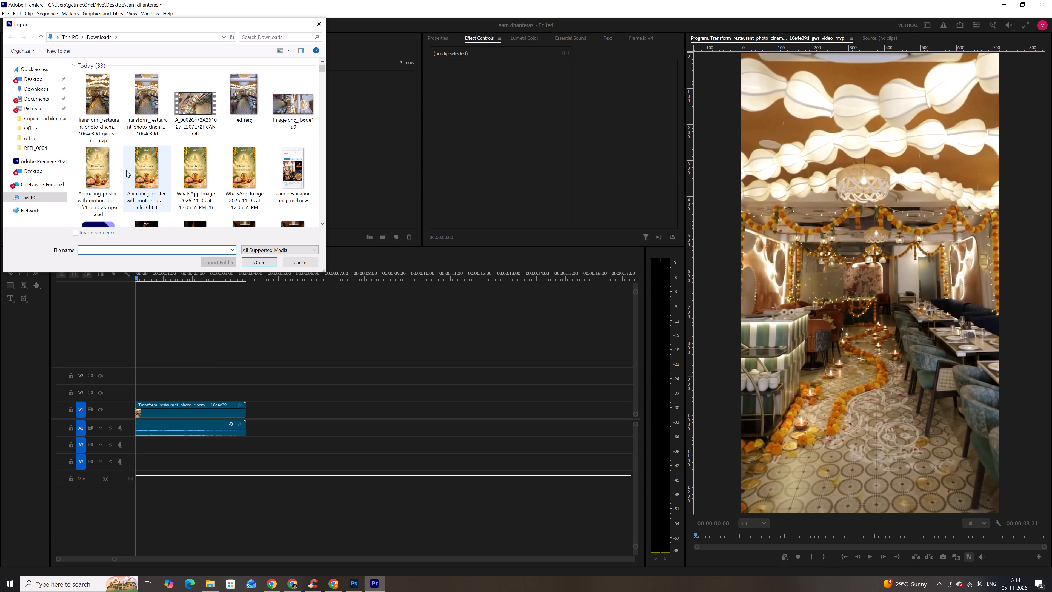
pyautogui.click(113, 171)
pyautogui.click(250, 260)
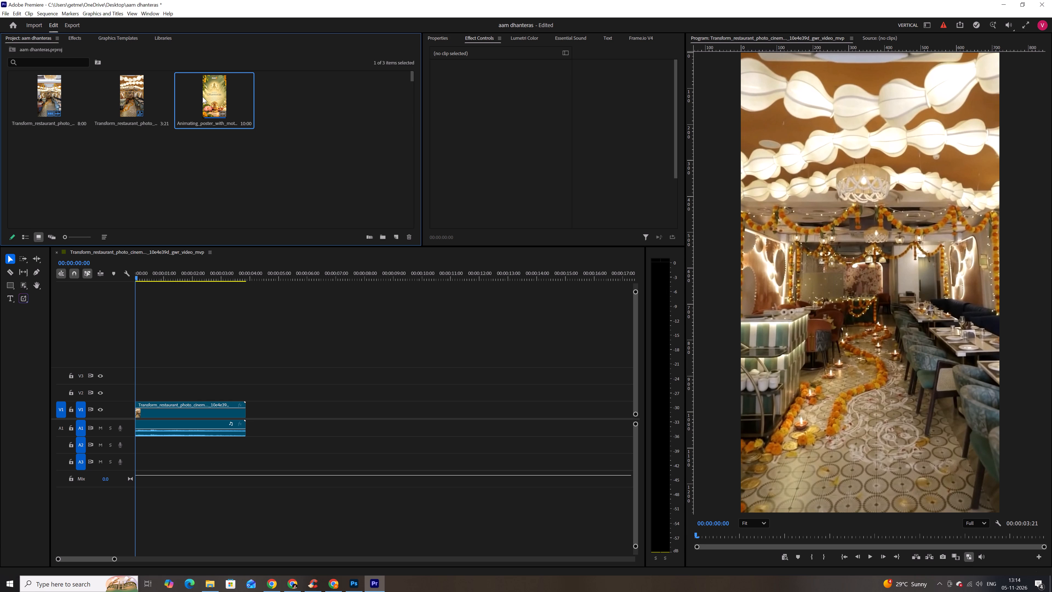
# Place the animated poster clip on V1 after the restaurant clip, starting at about 00:00:04:03.
pyautogui.moveTo(212, 104); pyautogui.dragTo(235, 152)
pyautogui.moveTo(235, 152); pyautogui.dragTo(253, 408)
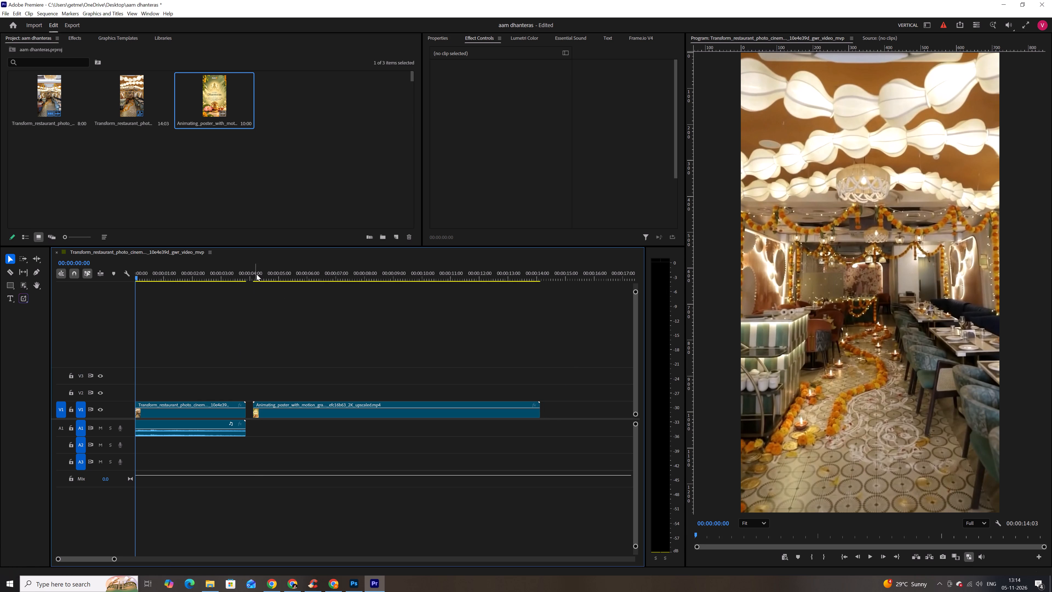
# Scale the animated poster clip down to 56 so the whole poster fits the vertical frame.
pyautogui.moveTo(256, 274); pyautogui.dragTo(298, 280)
pyautogui.click(306, 409)
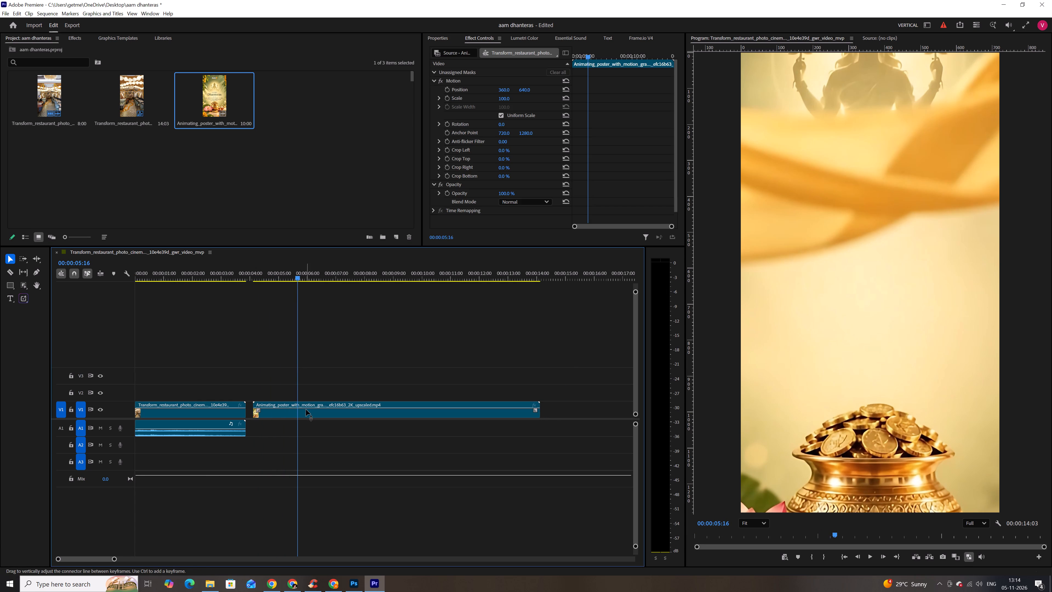
pyautogui.moveTo(502, 98); pyautogui.dragTo(489, 98)
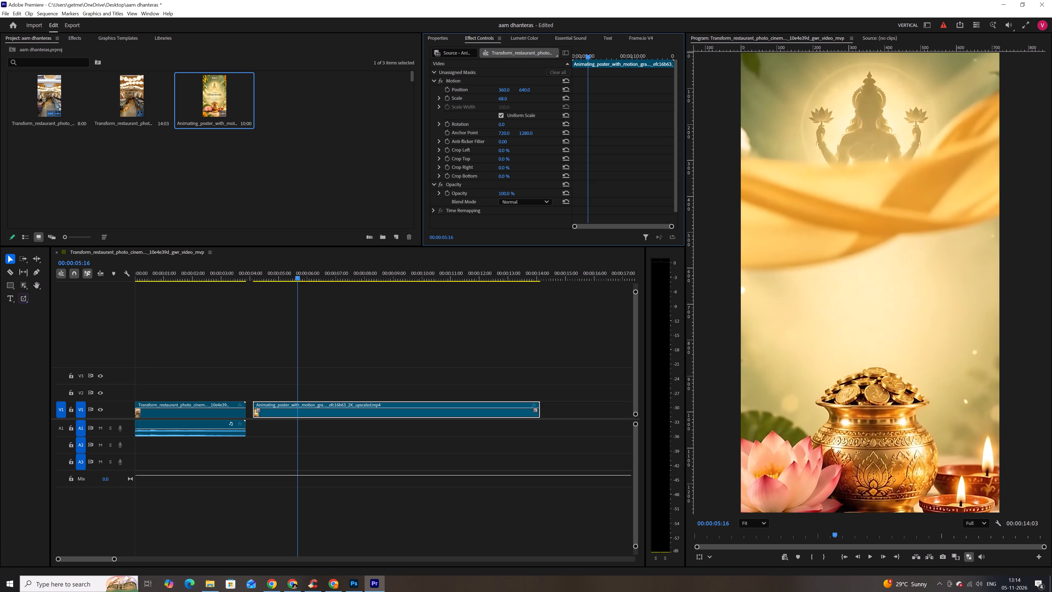
pyautogui.moveTo(489, 98); pyautogui.dragTo(483, 97)
# Split the poster clip at 00:00:05:20, delete its opening part, and close the gap after the restaurant clip.
pyautogui.moveTo(300, 276); pyautogui.dragTo(306, 275)
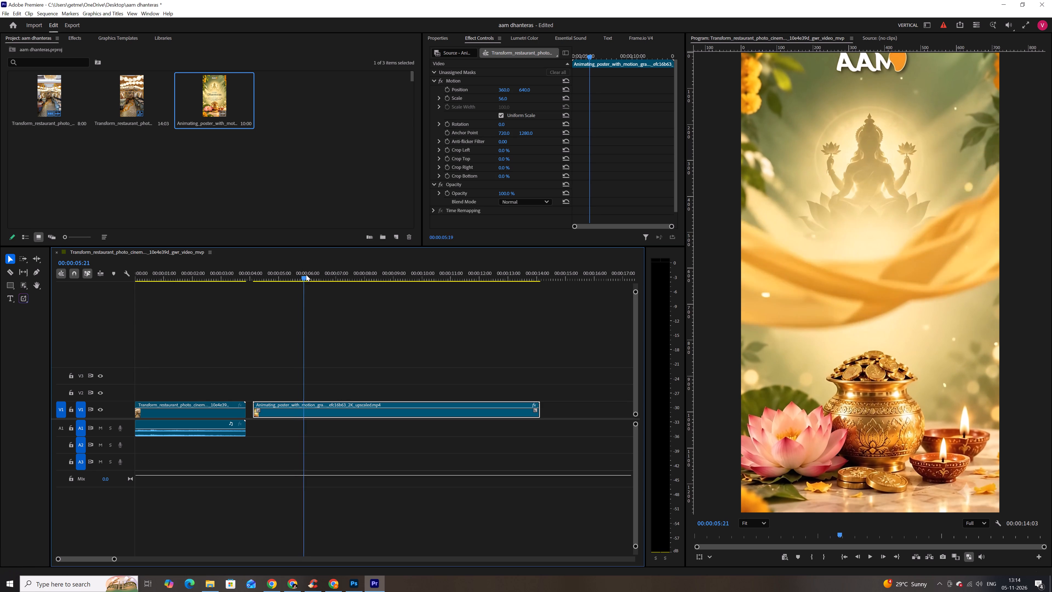
pyautogui.moveTo(306, 275); pyautogui.dragTo(303, 283)
pyautogui.press('c')
pyautogui.click(302, 404)
pyautogui.press('v')
pyautogui.click(289, 405)
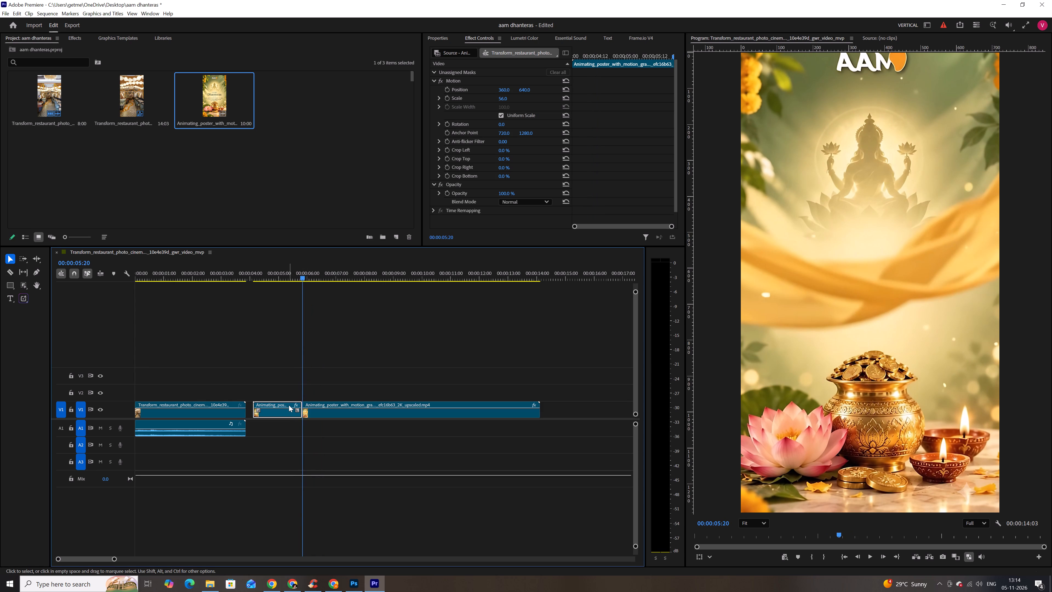
pyautogui.press('BackSpace')
pyautogui.click(289, 405)
pyautogui.press('BackSpace')
# Preview the cut between the restaurant and poster clips, leaving the playhead at 00:00:03:18 just before it.
pyautogui.moveTo(246, 275); pyautogui.dragTo(229, 273)
pyautogui.press('space')
pyautogui.write('b')
pyautogui.press('space')
pyautogui.moveTo(229, 273); pyautogui.dragTo(235, 272)
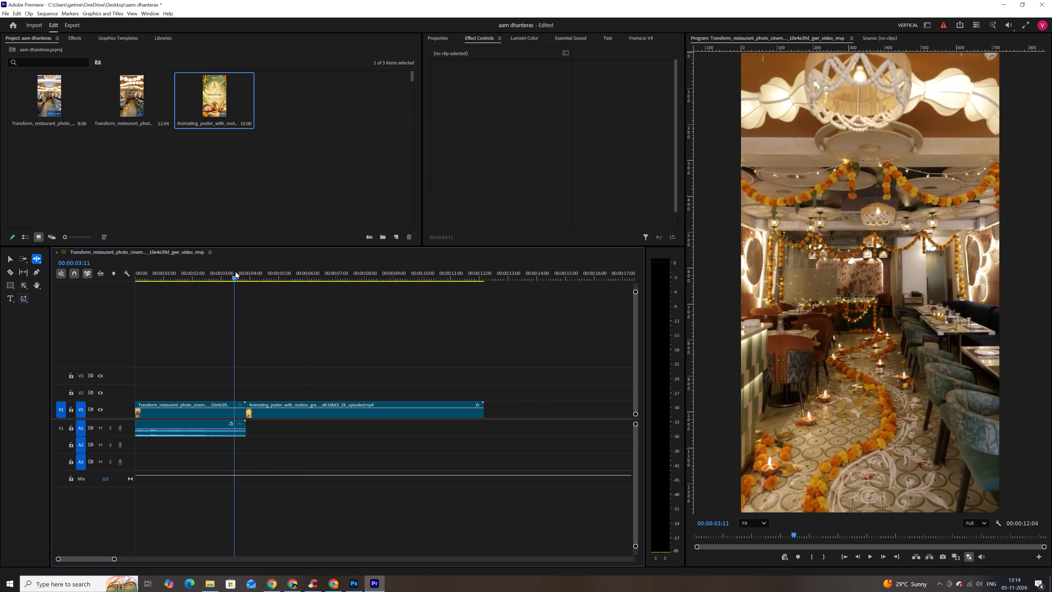
pyautogui.moveTo(235, 272); pyautogui.dragTo(243, 271)
# Search Downloads for "free" and import the FREE Light Leak Transitions Pack - 4K (ULTRA HD) video into the Premiere project.
pyautogui.click(266, 186)
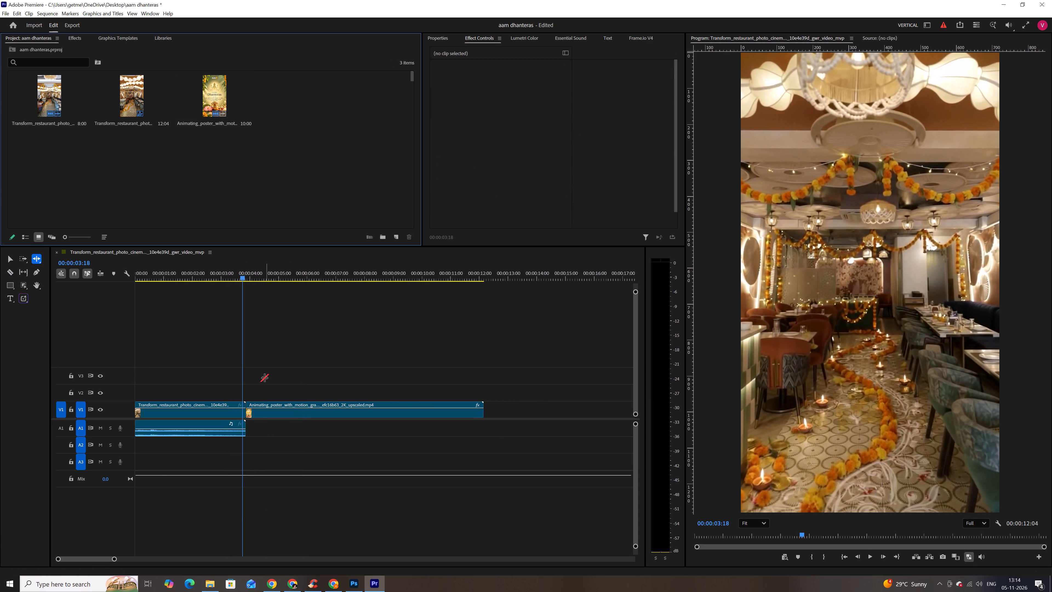
pyautogui.click(210, 578)
pyautogui.click(982, 18)
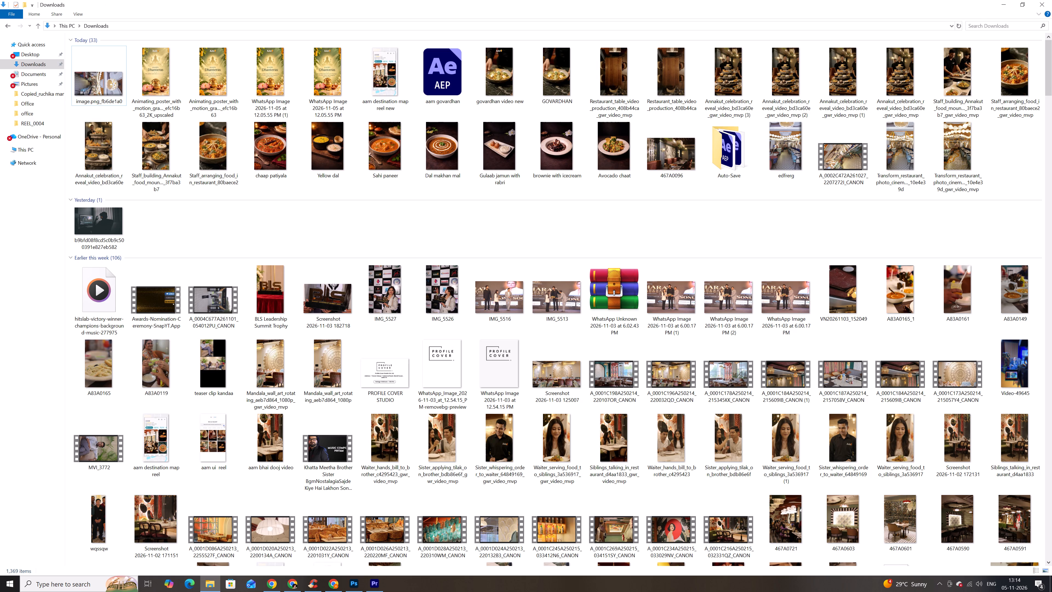
pyautogui.click(982, 23)
pyautogui.write('free')
pyautogui.press('Return')
pyautogui.press('\\')
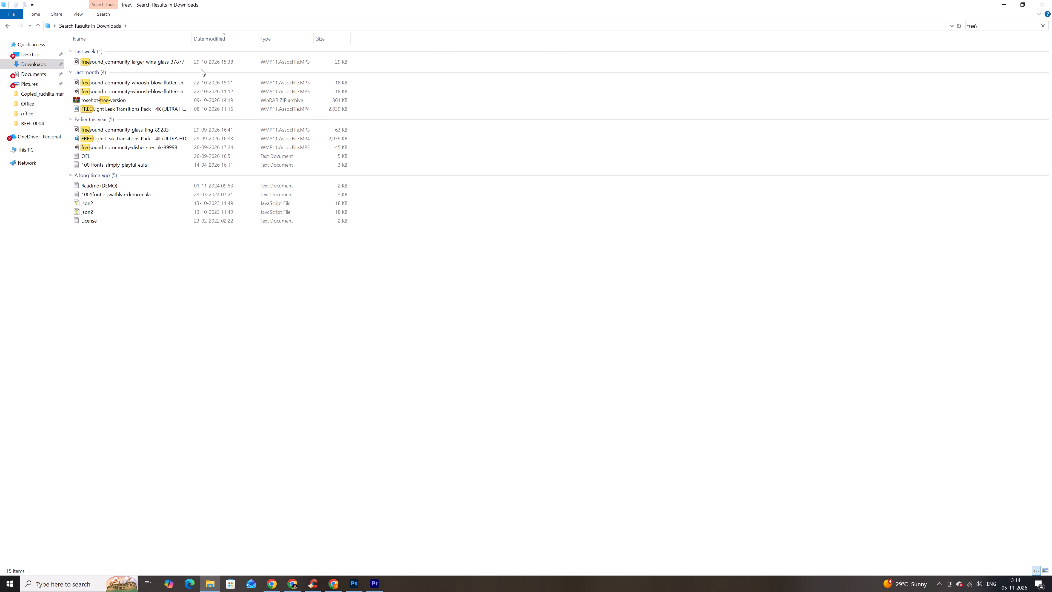
pyautogui.click(198, 142)
pyautogui.moveTo(198, 137); pyautogui.dragTo(258, 133)
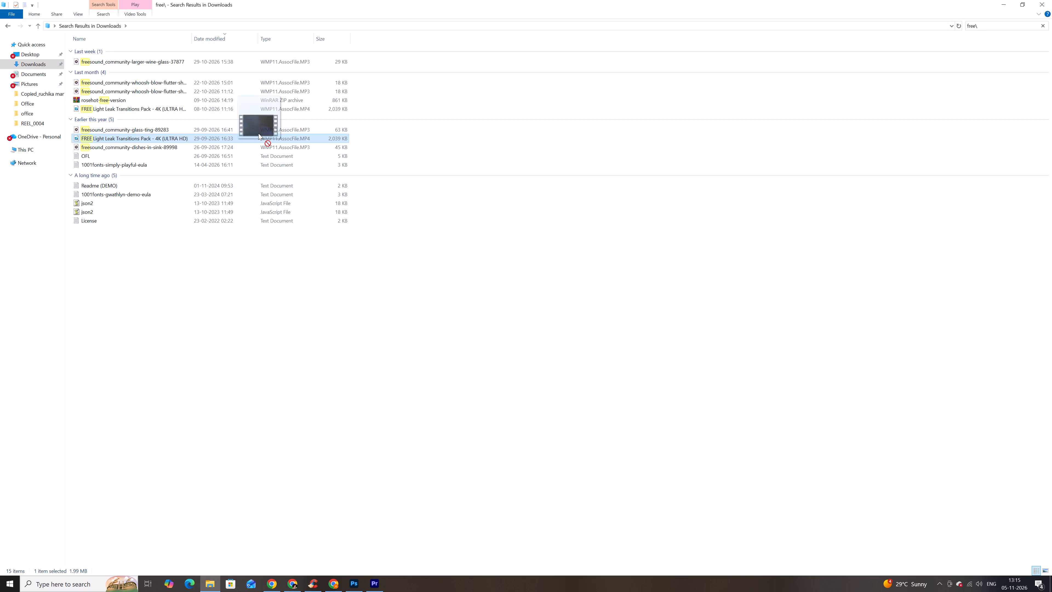
pyautogui.moveTo(258, 133); pyautogui.dragTo(259, 133)
pyautogui.hotkey('alt', 'Tab')
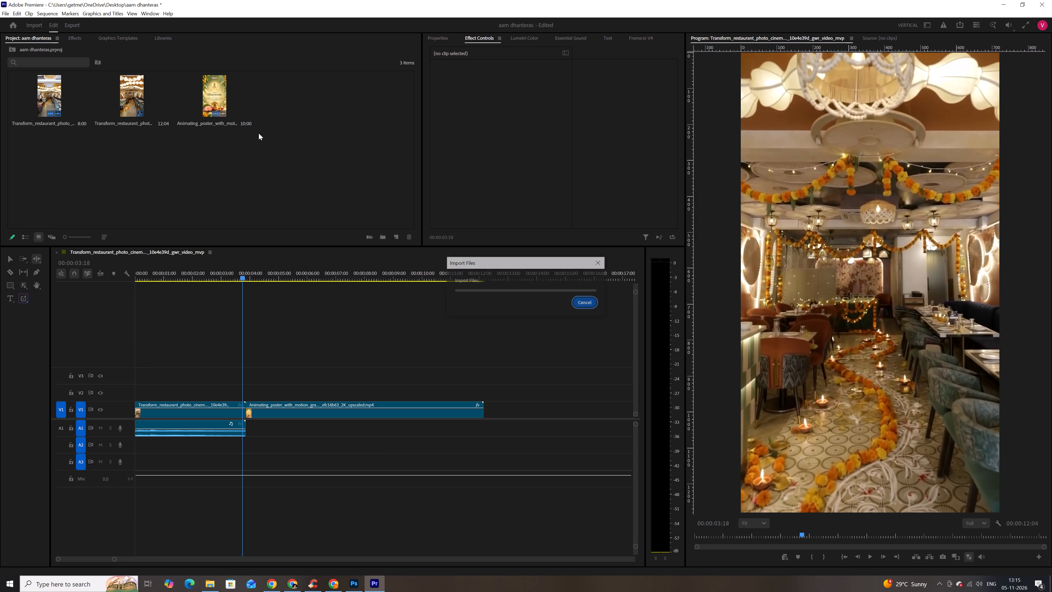
# Mark a short light leak section in the source clip, with the In point at 00:00:02:04 and the Out point at 00:00:02:21.
pyautogui.doubleClick(290, 106)
pyautogui.moveTo(710, 537); pyautogui.dragTo(712, 536)
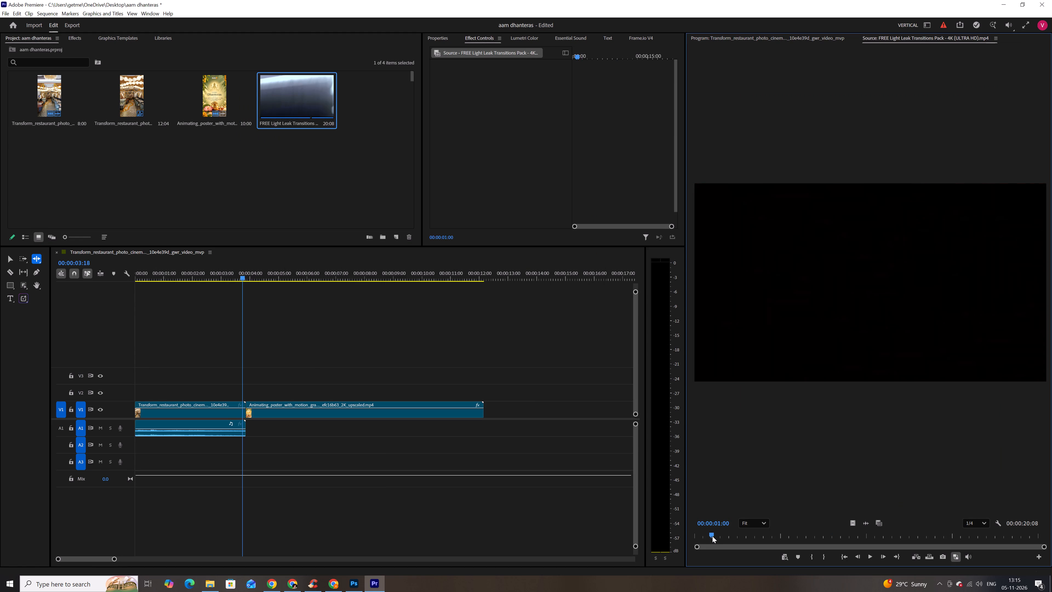
pyautogui.moveTo(712, 536); pyautogui.dragTo(731, 534)
pyautogui.moveTo(731, 534); pyautogui.dragTo(733, 533)
pyautogui.click(813, 556)
pyautogui.press('space')
pyautogui.press('space')
pyautogui.click(830, 557)
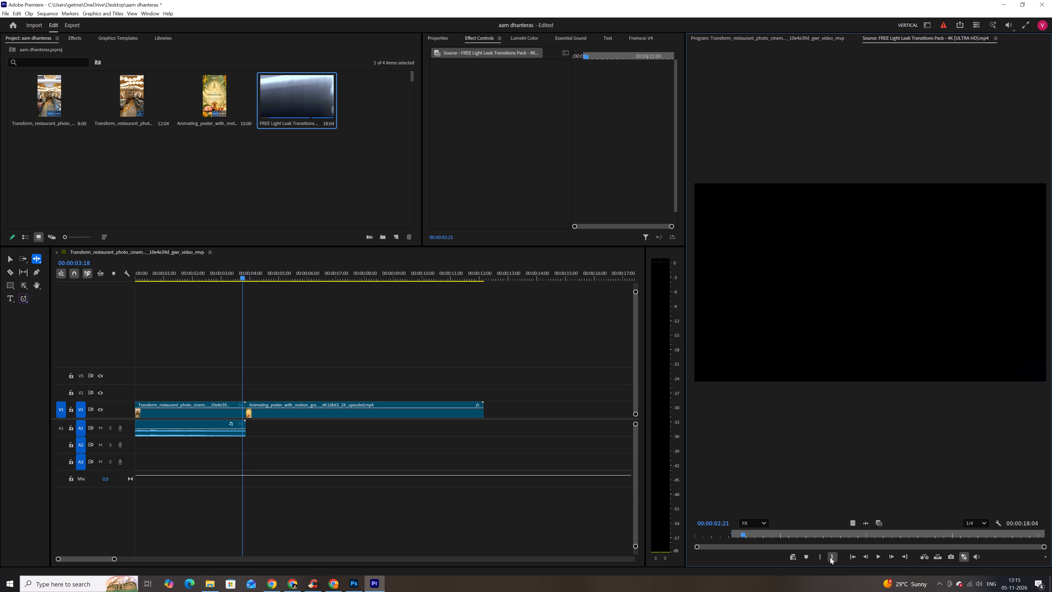
# Place the marked light leak section on V2 and shift it earlier to straddle the cut between the restaurant and poster clips.
pyautogui.moveTo(292, 100); pyautogui.dragTo(241, 396)
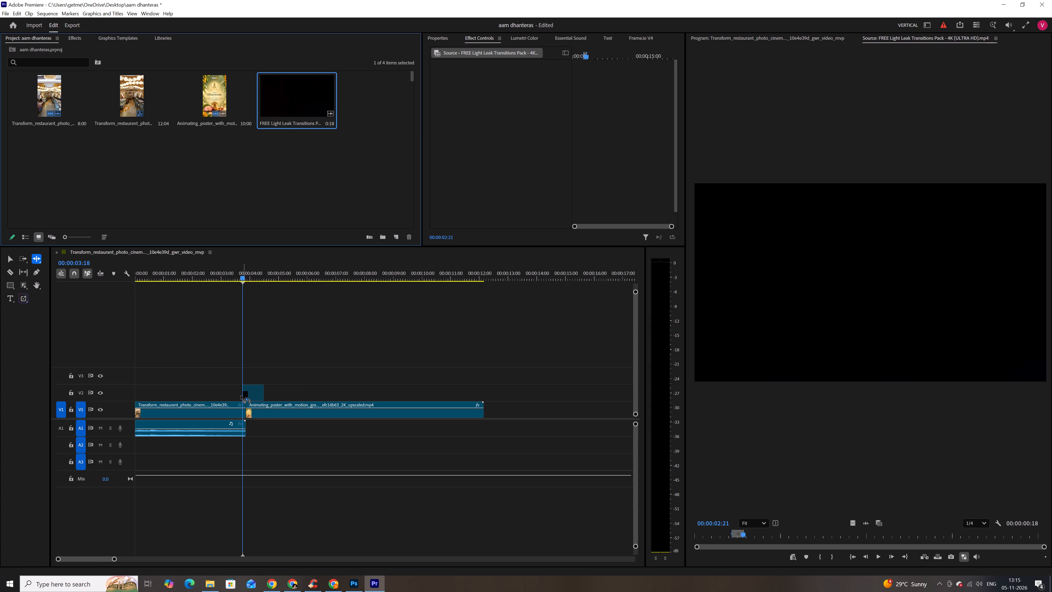
pyautogui.moveTo(241, 396); pyautogui.dragTo(240, 395)
pyautogui.press('v')
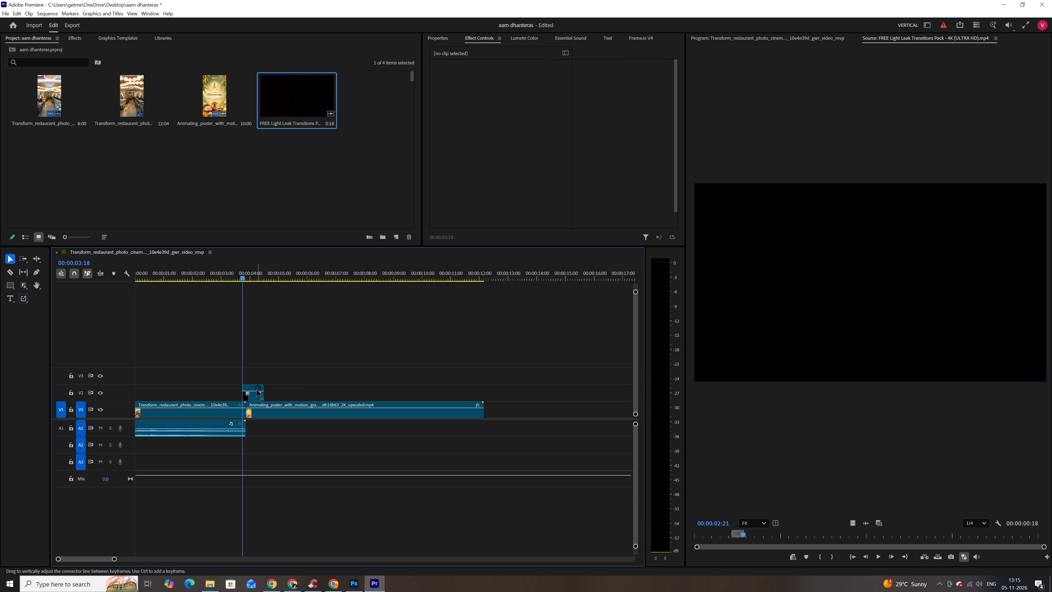
pyautogui.moveTo(253, 390); pyautogui.dragTo(247, 389)
pyautogui.moveTo(253, 389); pyautogui.dragTo(247, 387)
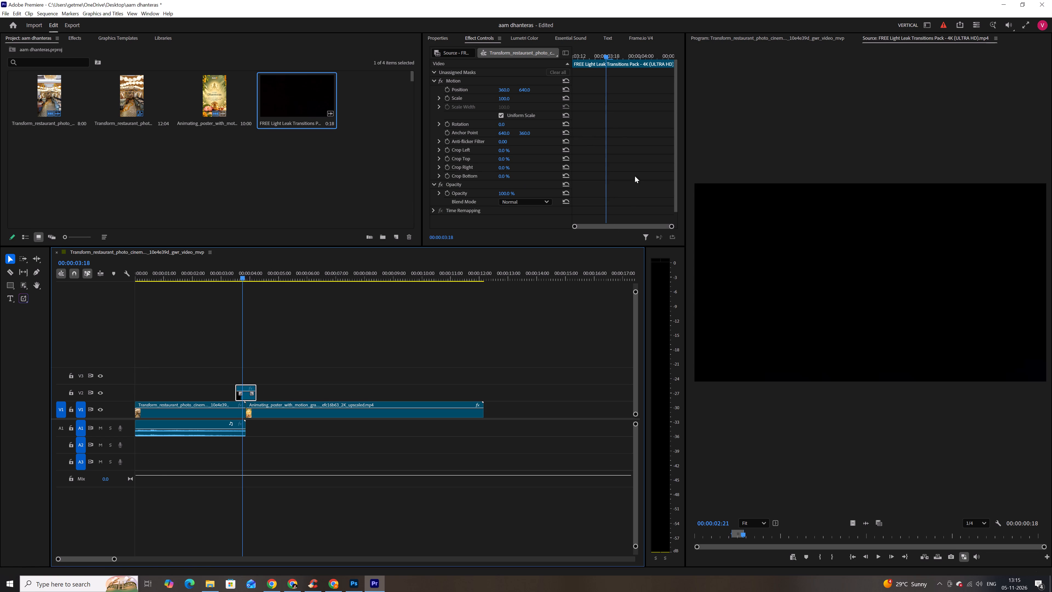
# Show the sequence preview and set the light leak clip's rotation to -90 degrees to fill the vertical frame.
pyautogui.click(713, 39)
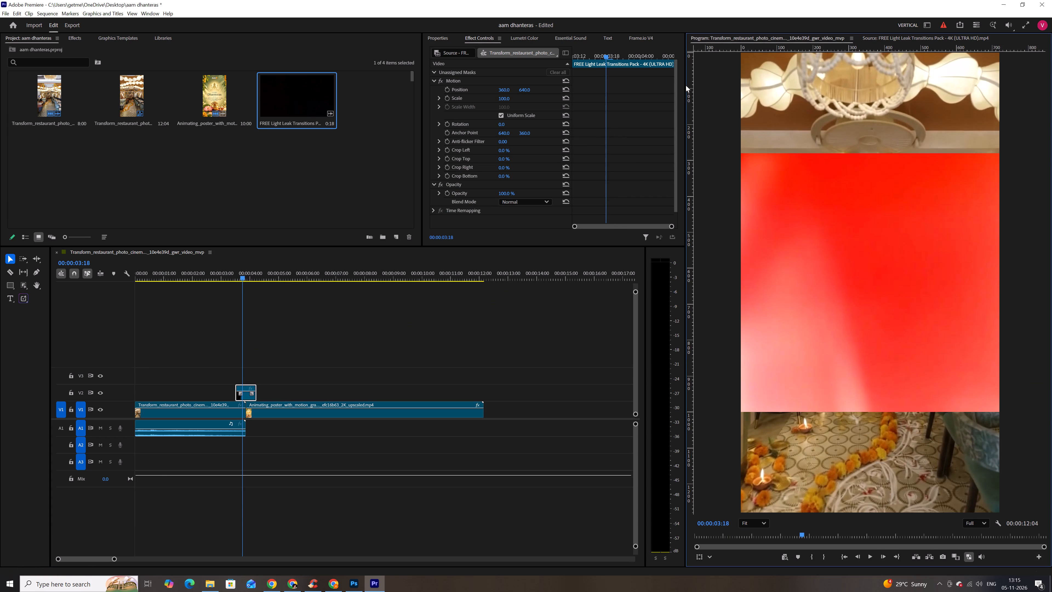
pyautogui.click(504, 125)
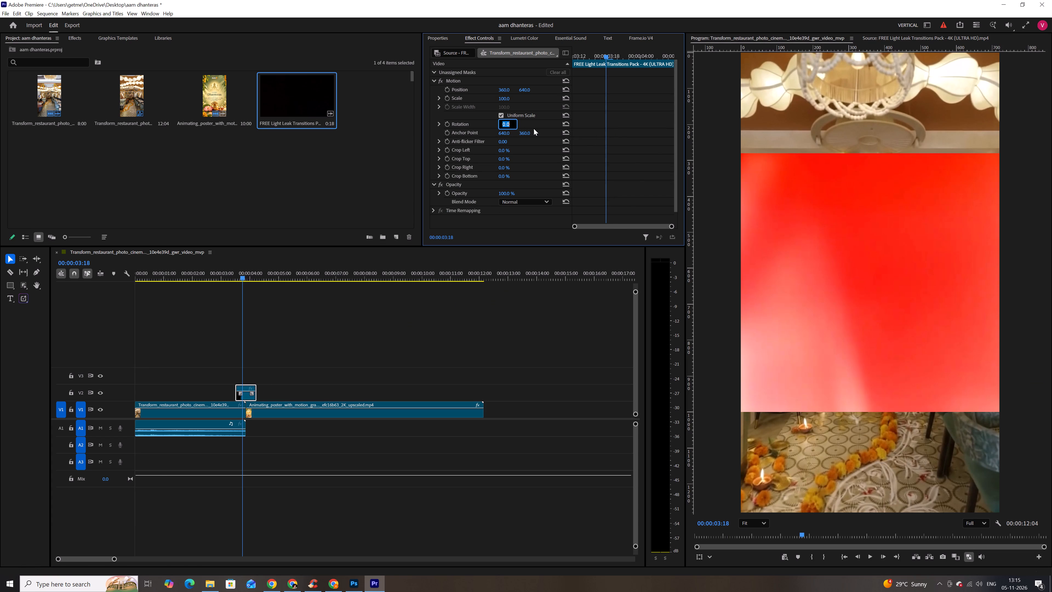
pyautogui.write('-90')
pyautogui.press('Return')
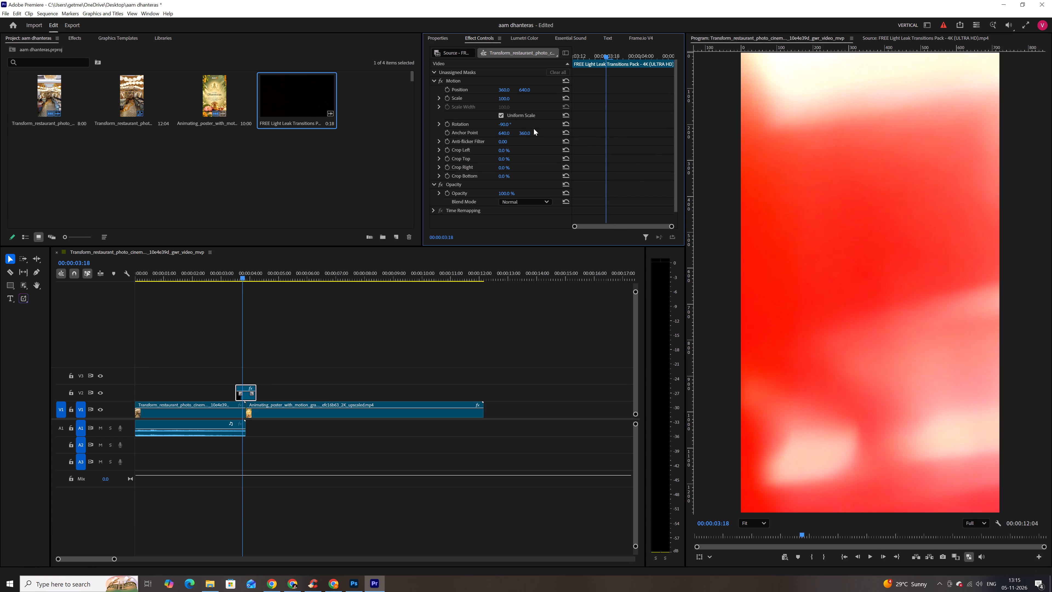
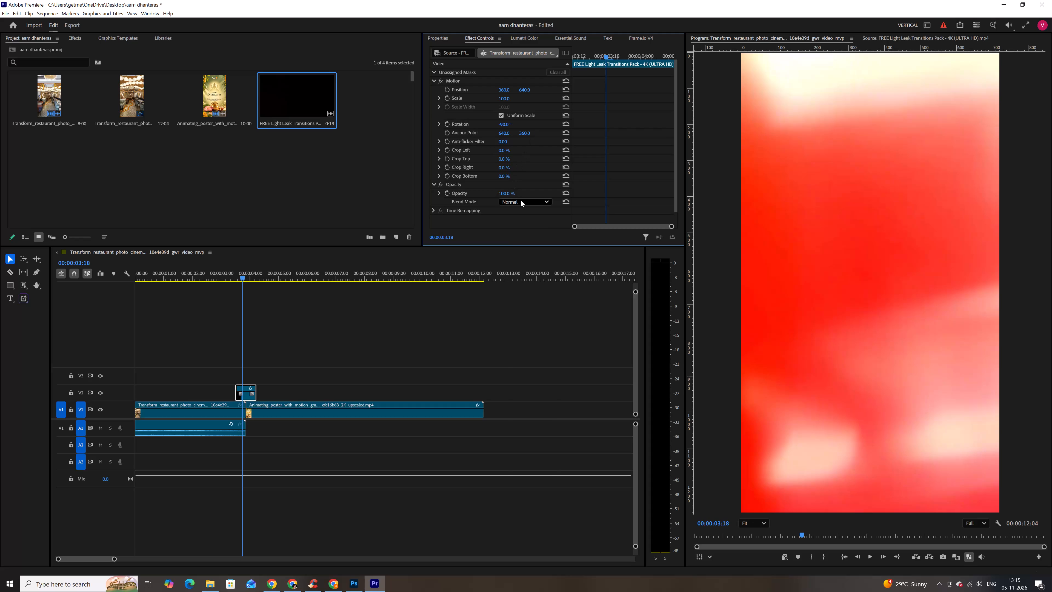
# Set the light leak clip's blend mode to Screen.
pyautogui.click(521, 200)
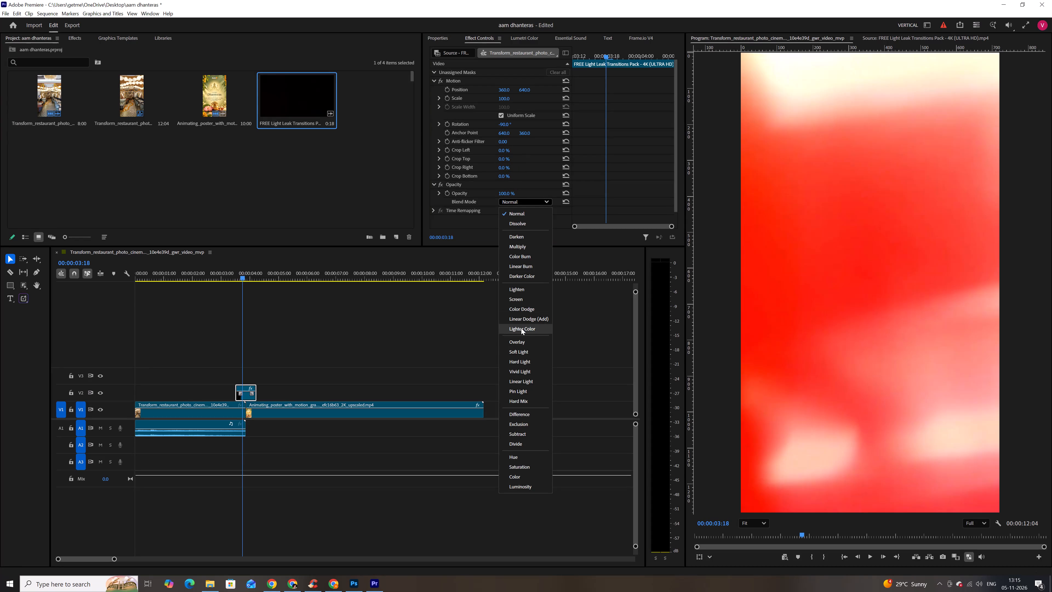
pyautogui.click(528, 303)
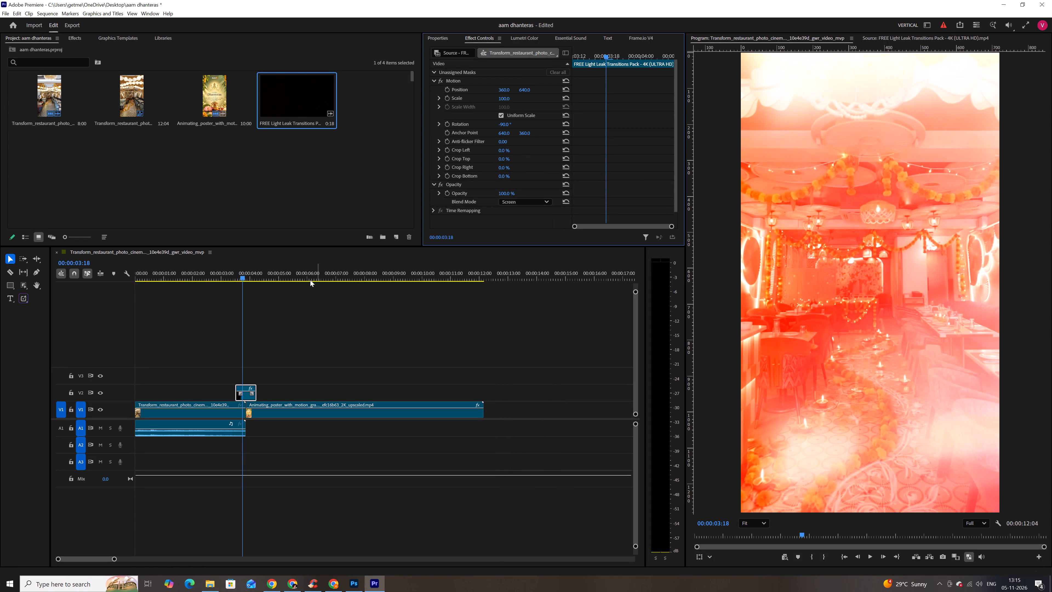
# Play back the light leak transition, and replay the sequence from its start to review the edit.
pyautogui.moveTo(238, 278); pyautogui.dragTo(233, 278)
pyautogui.press('space')
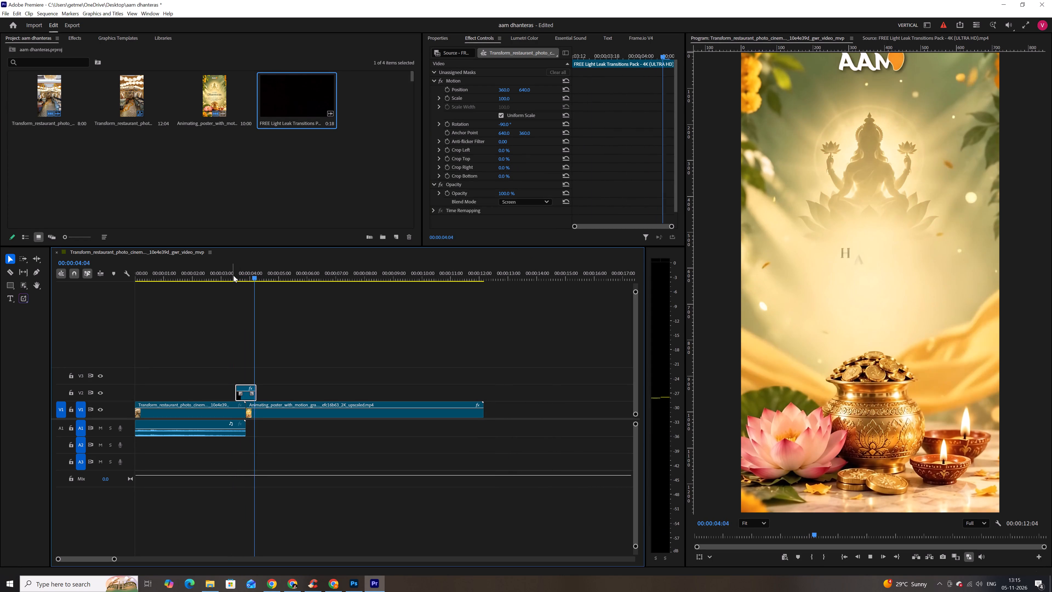
pyautogui.press('space')
pyautogui.moveTo(233, 275); pyautogui.dragTo(48, 293)
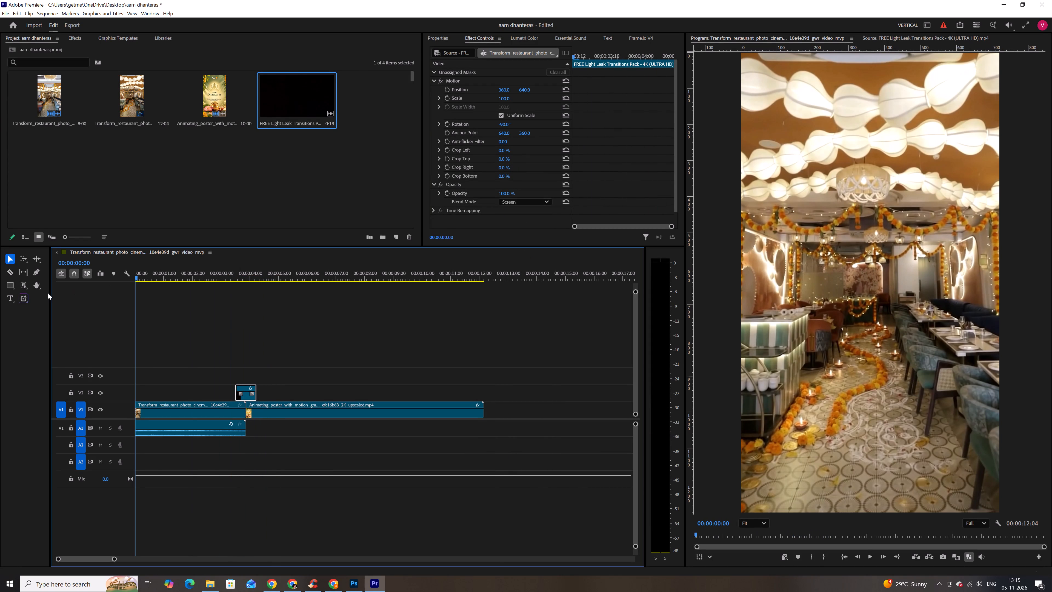
pyautogui.press('space')
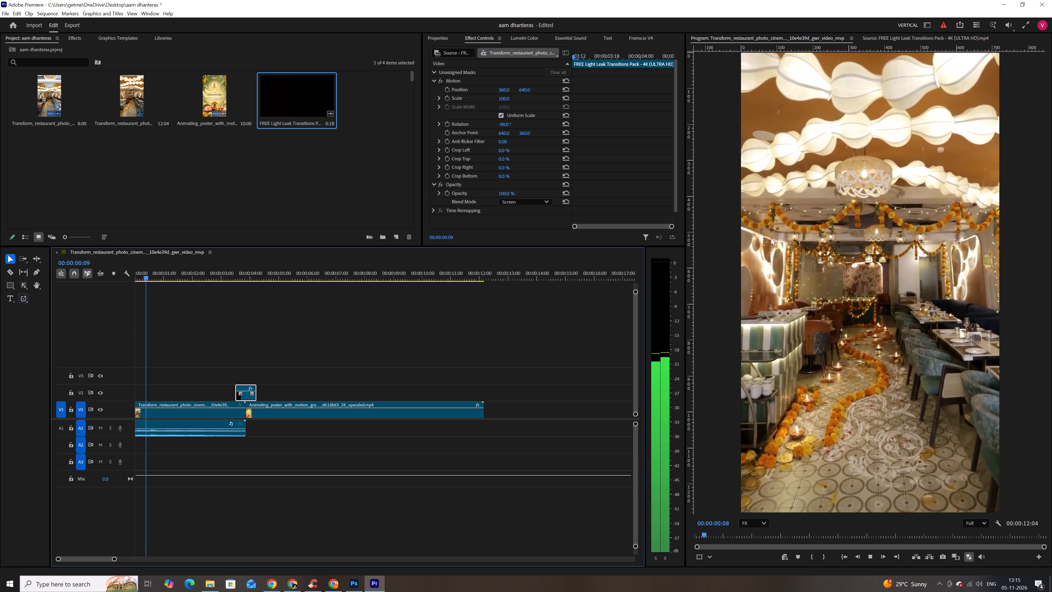
pyautogui.press('space')
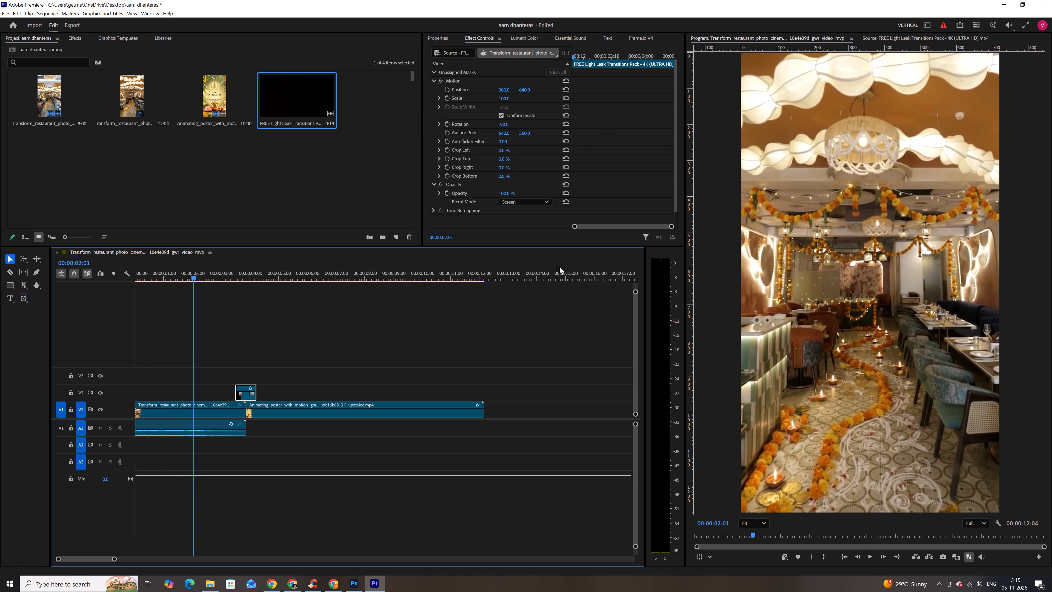
pyautogui.press('space')
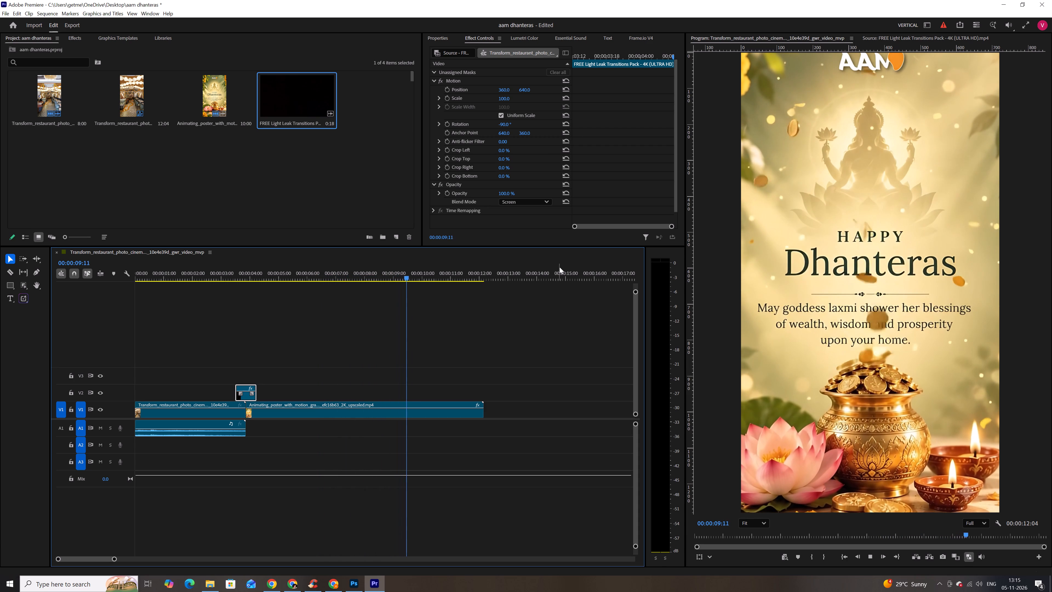
pyautogui.press('space')
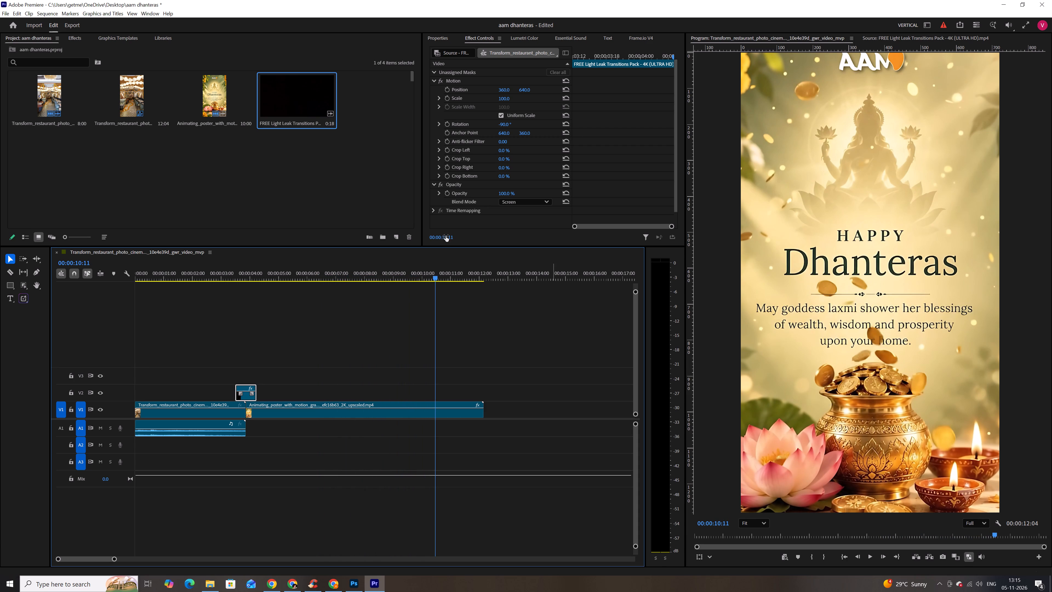
# Cut the restaurant clip at 00:00:01:04, ripple-delete its opening portion, and play the new opening.
pyautogui.moveTo(197, 272); pyautogui.dragTo(137, 276)
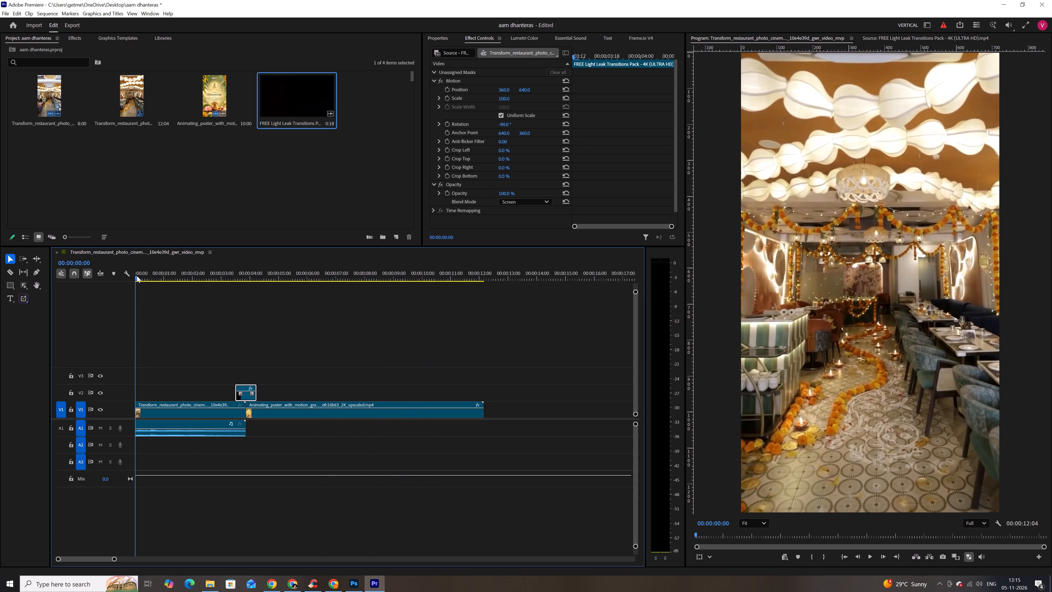
pyautogui.moveTo(137, 276); pyautogui.dragTo(170, 276)
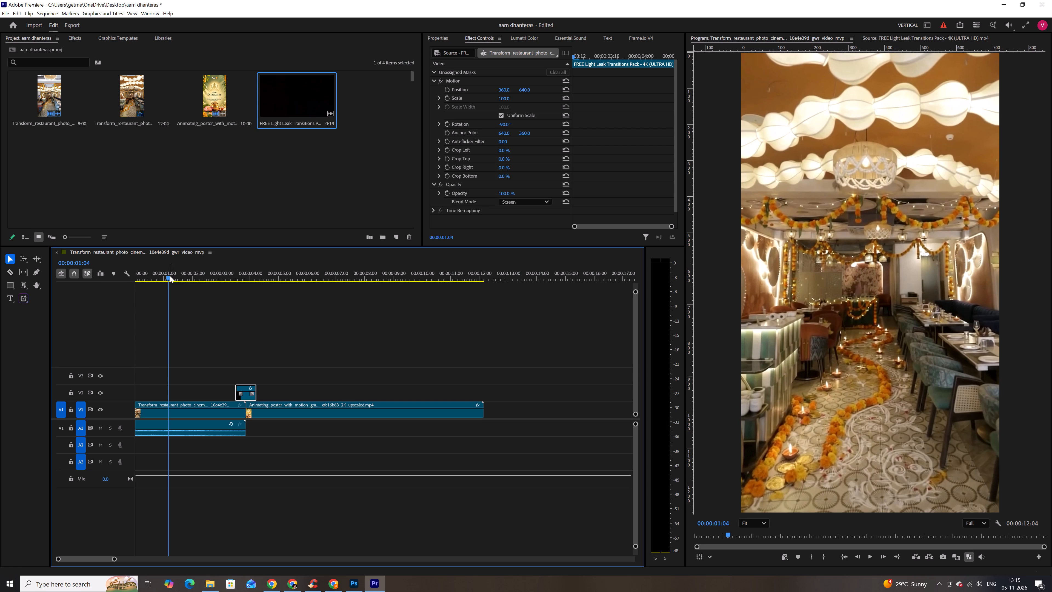
pyautogui.press('c')
pyautogui.click(167, 407)
pyautogui.press('v')
pyautogui.click(157, 407)
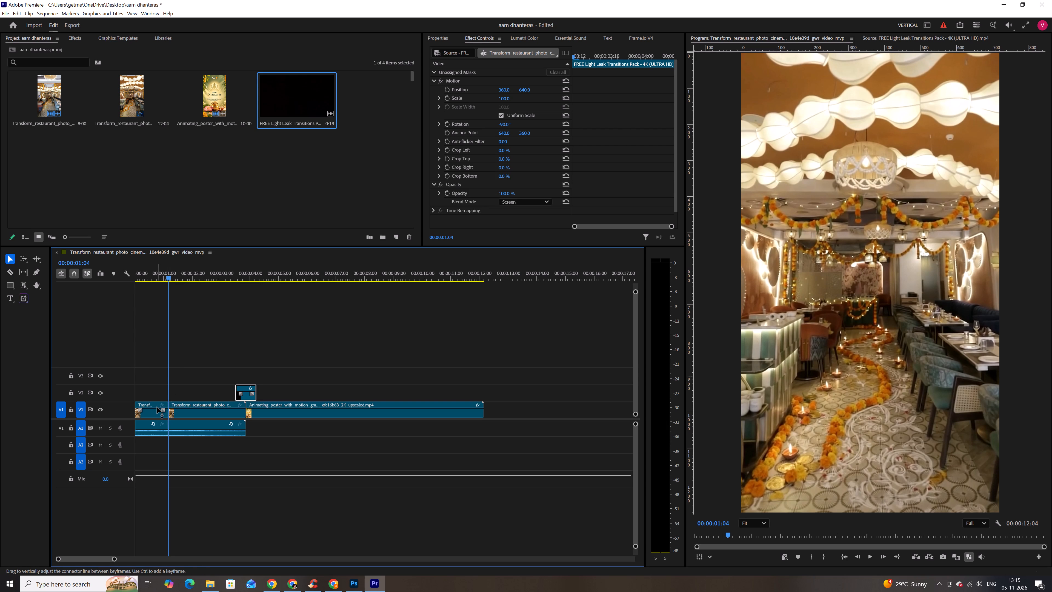
pyautogui.press('BackSpace')
pyautogui.click(157, 407)
pyautogui.press('BackSpace')
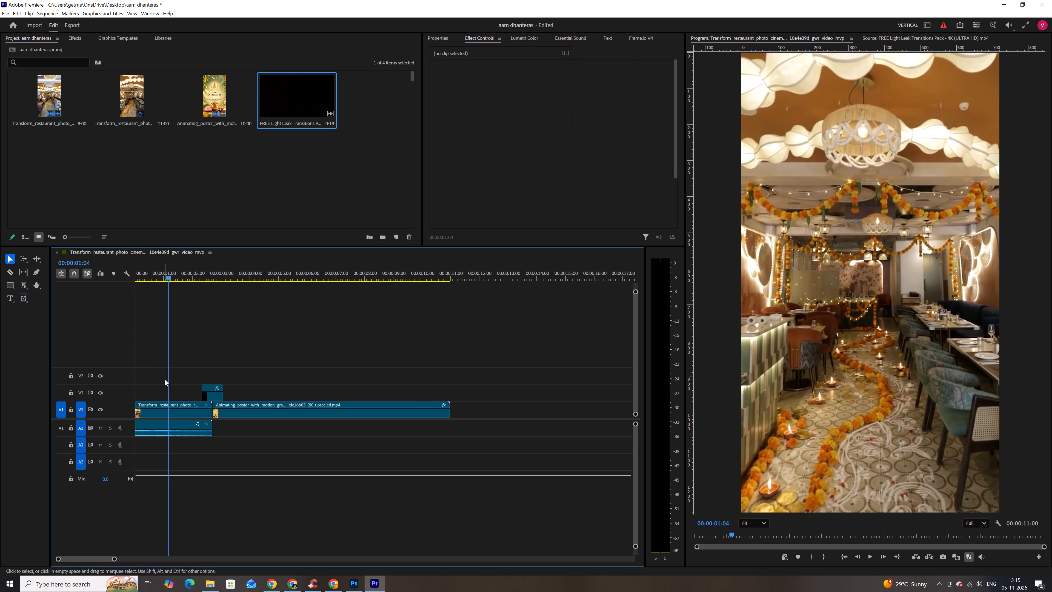
pyautogui.moveTo(161, 278); pyautogui.dragTo(112, 277)
pyautogui.press('space')
pyautogui.press('space')
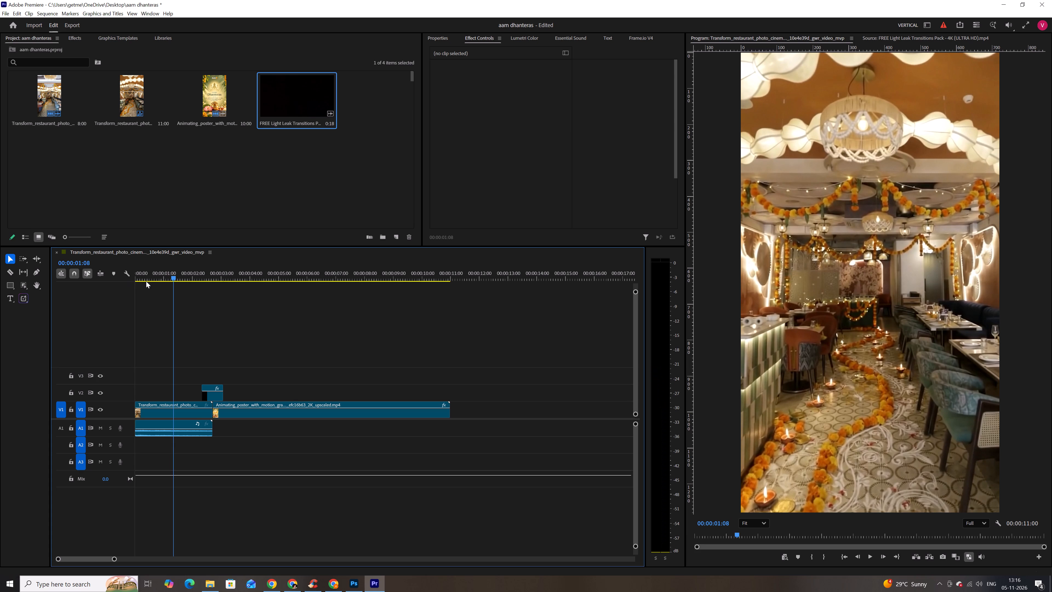
# Add a short fade-in transition at the start of the restaurant clip on V1 and preview it.
pyautogui.moveTo(146, 278); pyautogui.dragTo(120, 280)
pyautogui.moveTo(139, 411); pyautogui.dragTo(142, 411)
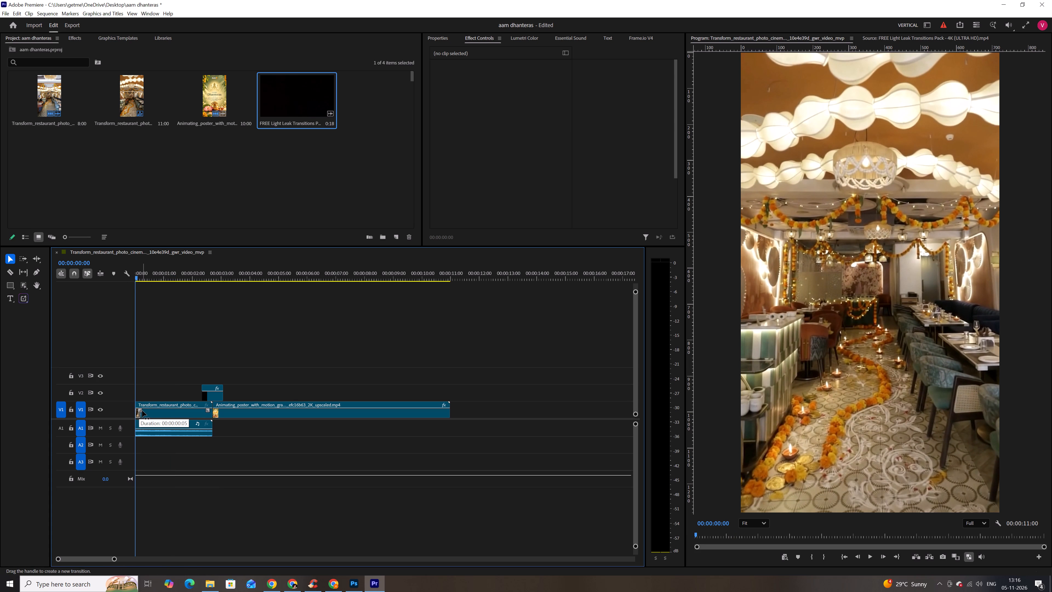
pyautogui.moveTo(142, 411); pyautogui.dragTo(145, 411)
pyautogui.press('space')
pyautogui.press('space')
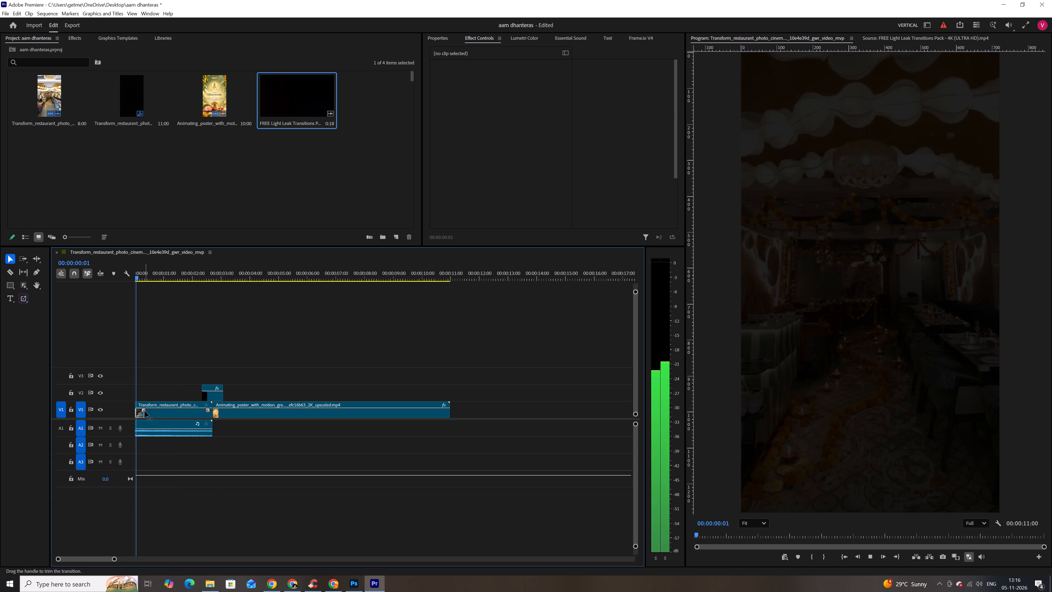
pyautogui.press('space')
pyautogui.press('space')
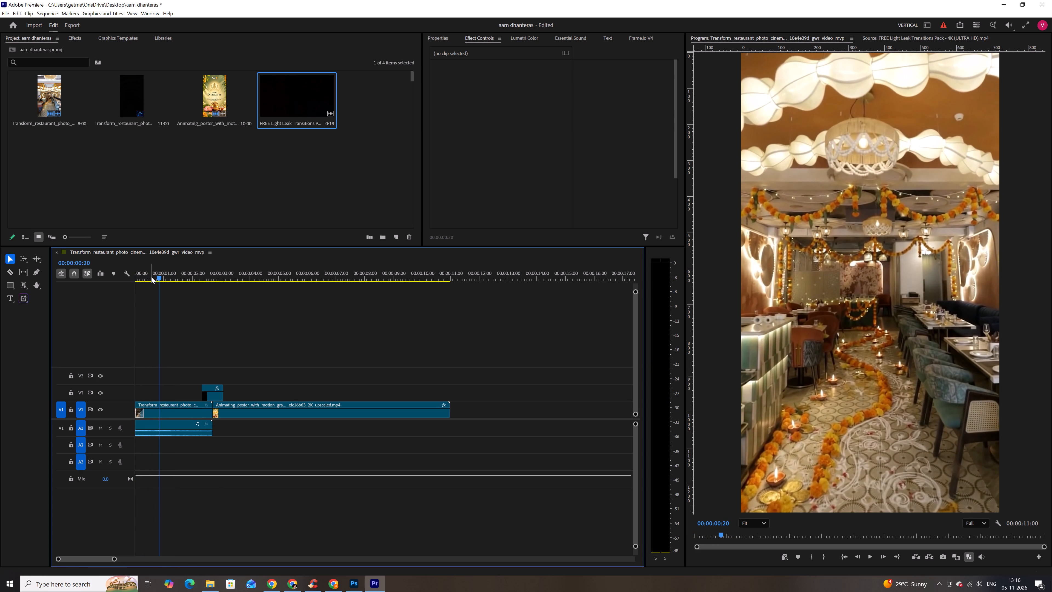
# Lengthen the restaurant clip's fade-in slightly and replay the sequence from the start through the light leak transition.
pyautogui.moveTo(152, 277); pyautogui.dragTo(100, 278)
pyautogui.press('space')
pyautogui.press('space')
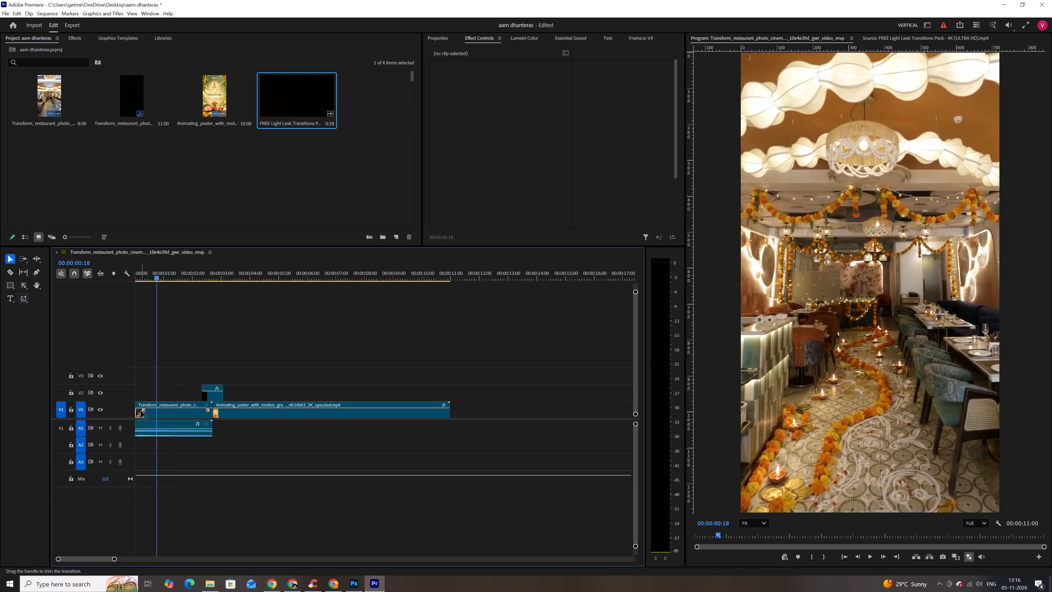
pyautogui.moveTo(142, 410); pyautogui.dragTo(145, 409)
pyautogui.moveTo(152, 275); pyautogui.dragTo(116, 270)
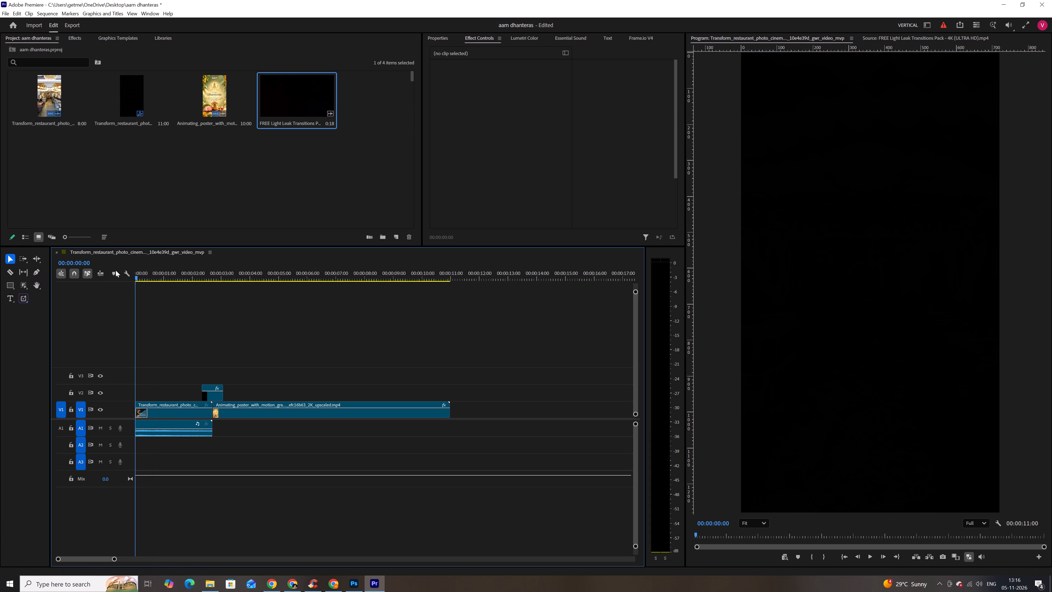
pyautogui.press('space')
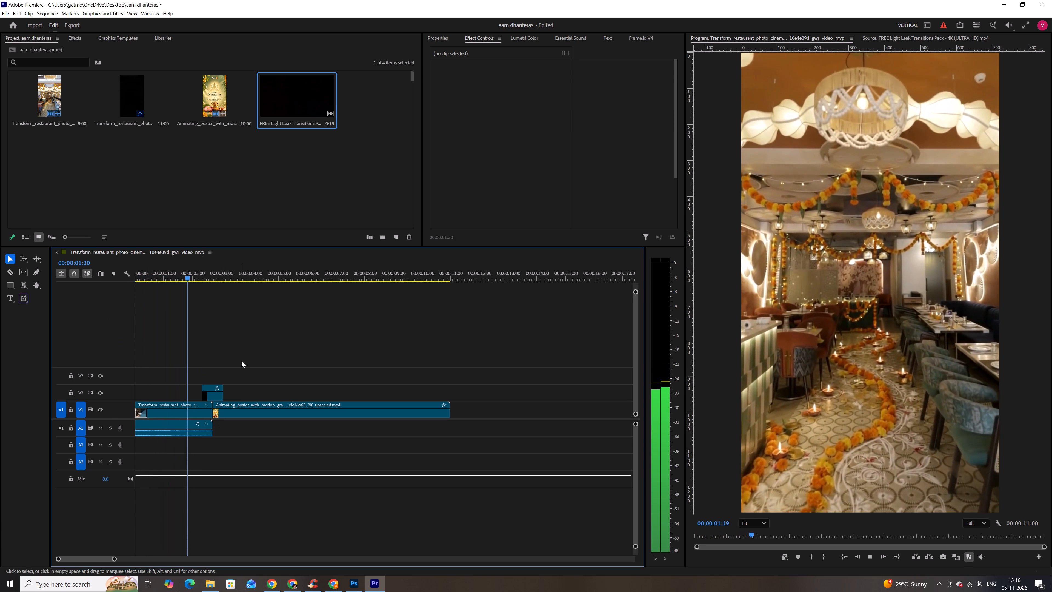
pyautogui.press('space')
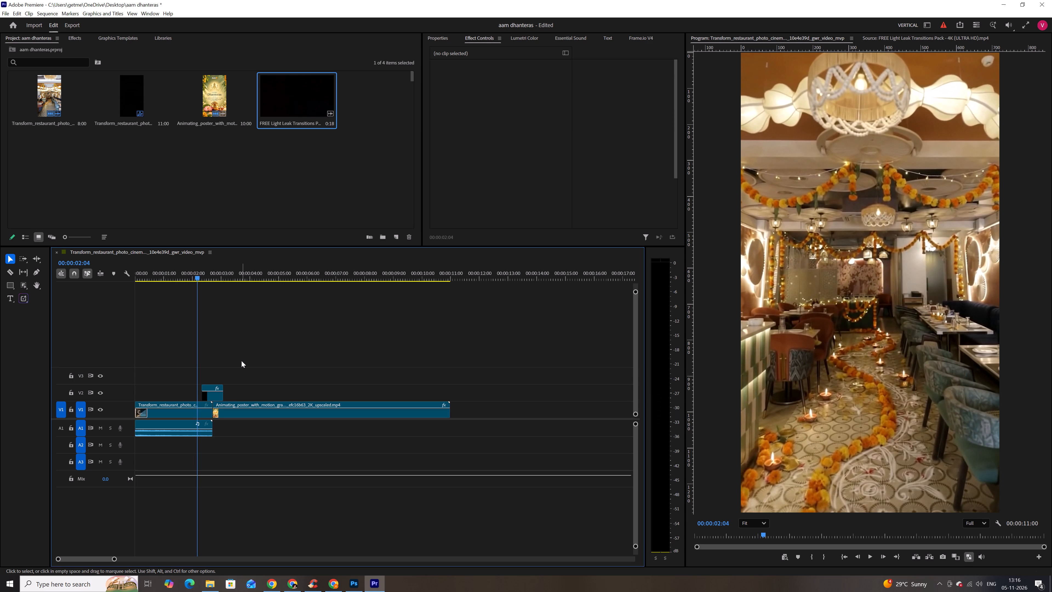
pyautogui.press('space')
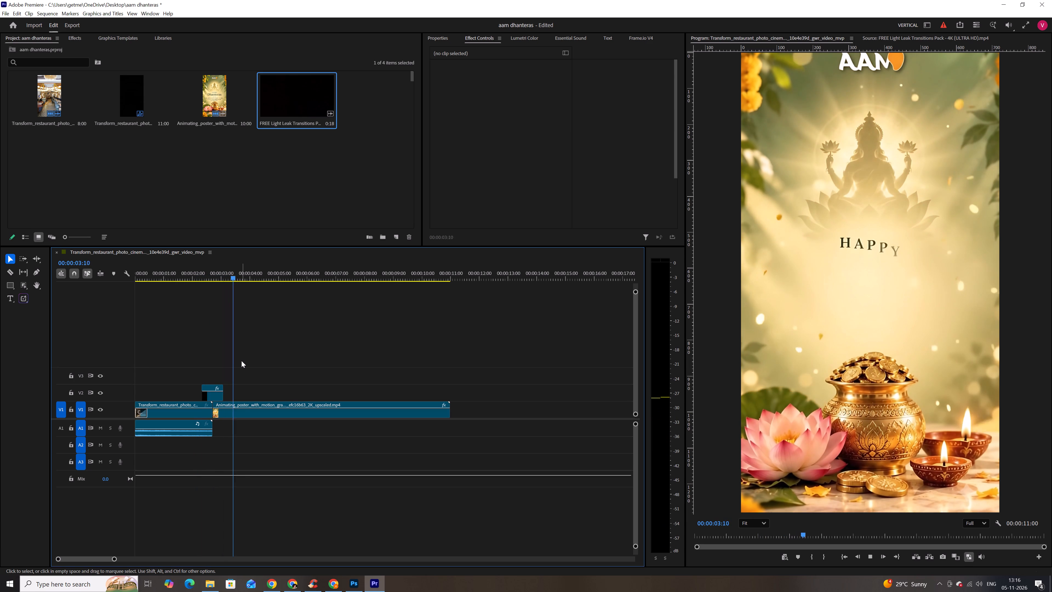
# Add a fade-out transition at the end of the poster clip, starting at about 00:00:10:13, and play the ending.
pyautogui.moveTo(272, 278); pyautogui.dragTo(365, 277)
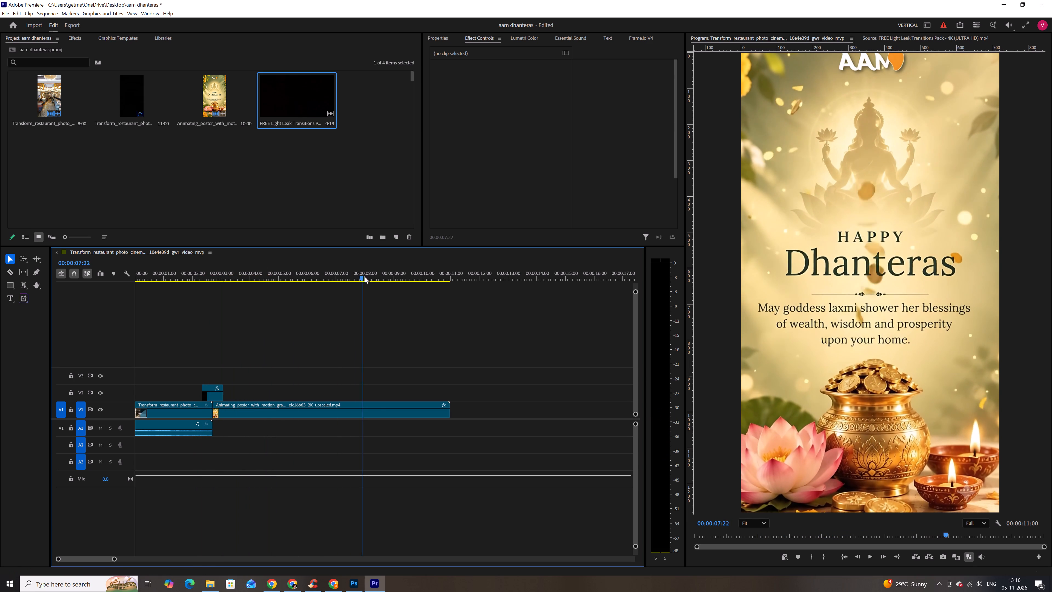
pyautogui.moveTo(365, 277); pyautogui.dragTo(400, 271)
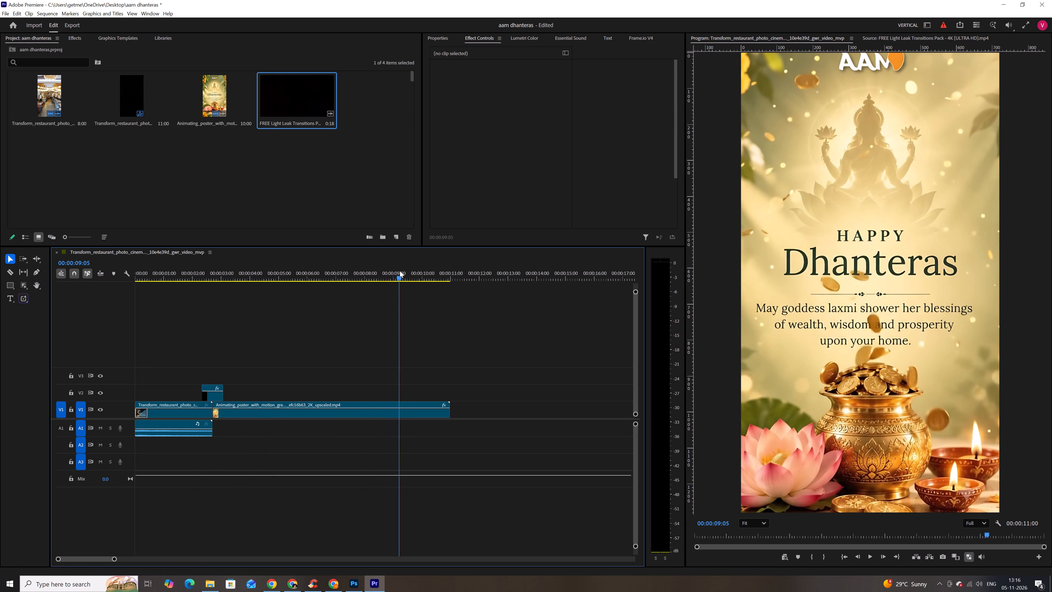
pyautogui.moveTo(400, 271); pyautogui.dragTo(437, 263)
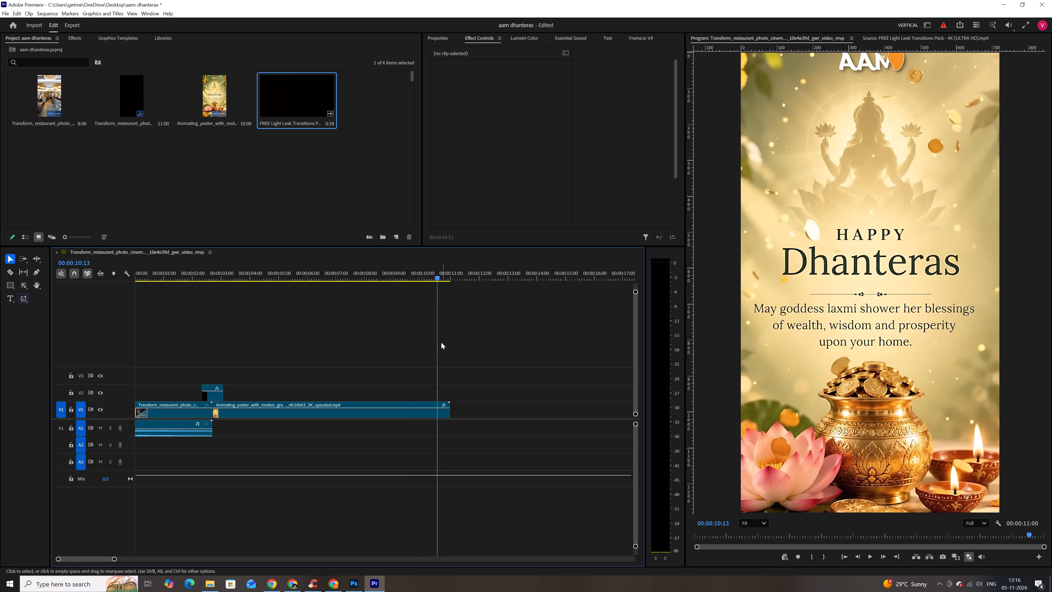
pyautogui.moveTo(444, 410); pyautogui.dragTo(438, 410)
pyautogui.press('space')
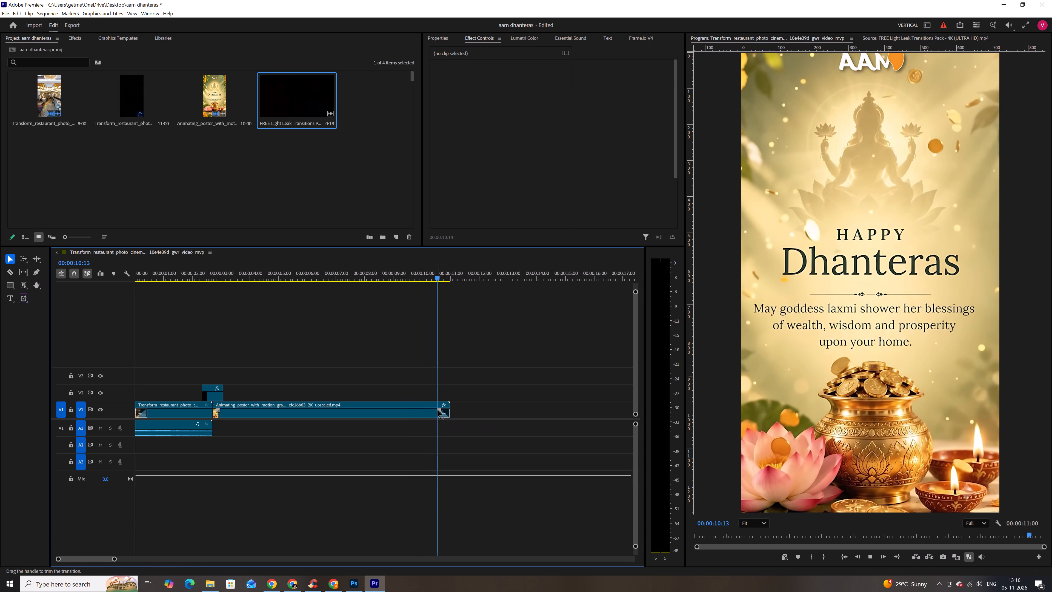
pyautogui.press('space')
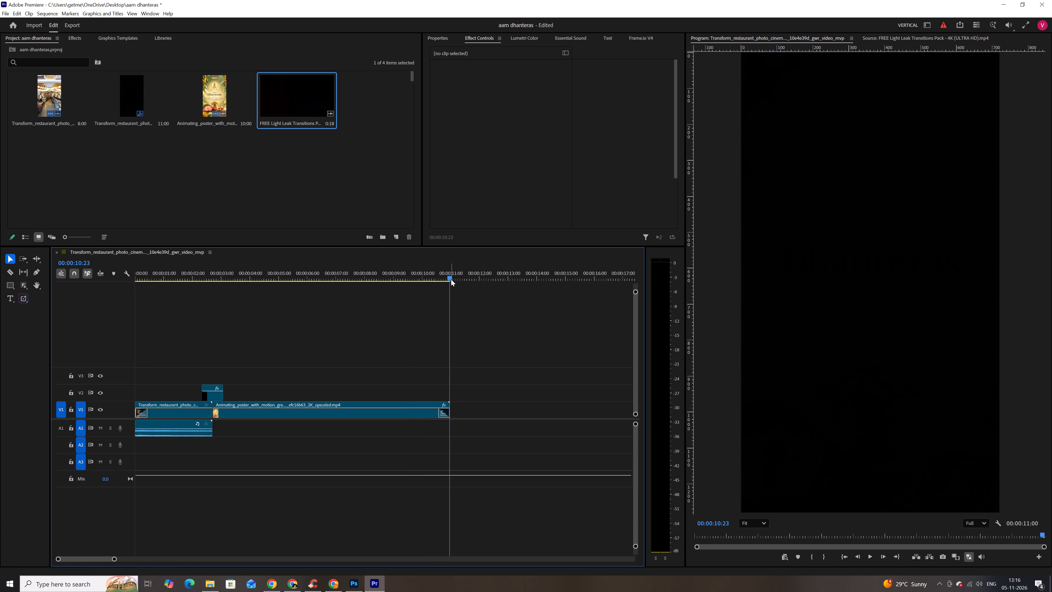
# Open the media import dialog for the project.
pyautogui.doubleClick(327, 173)
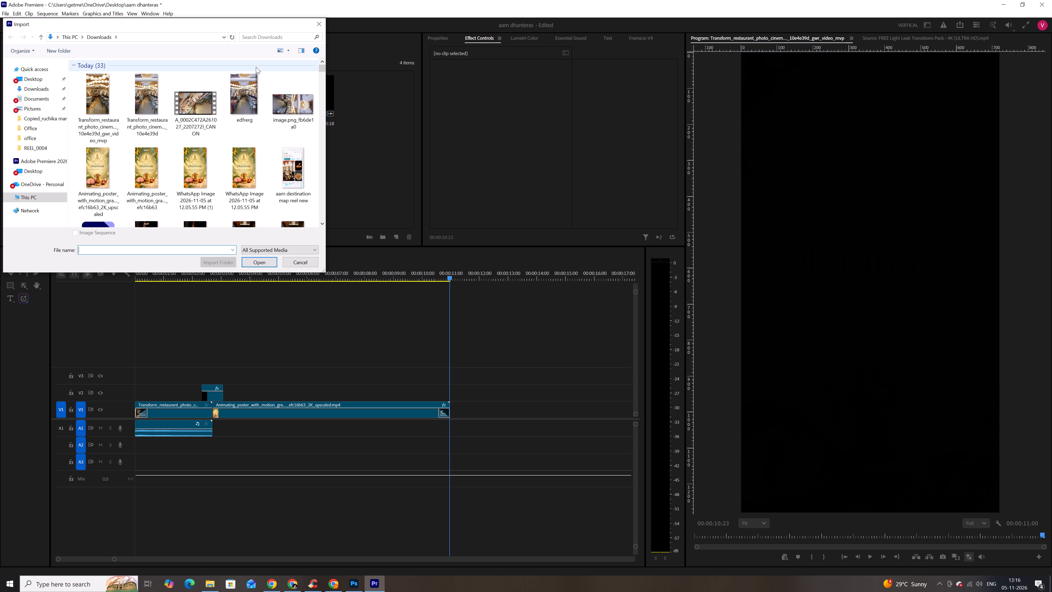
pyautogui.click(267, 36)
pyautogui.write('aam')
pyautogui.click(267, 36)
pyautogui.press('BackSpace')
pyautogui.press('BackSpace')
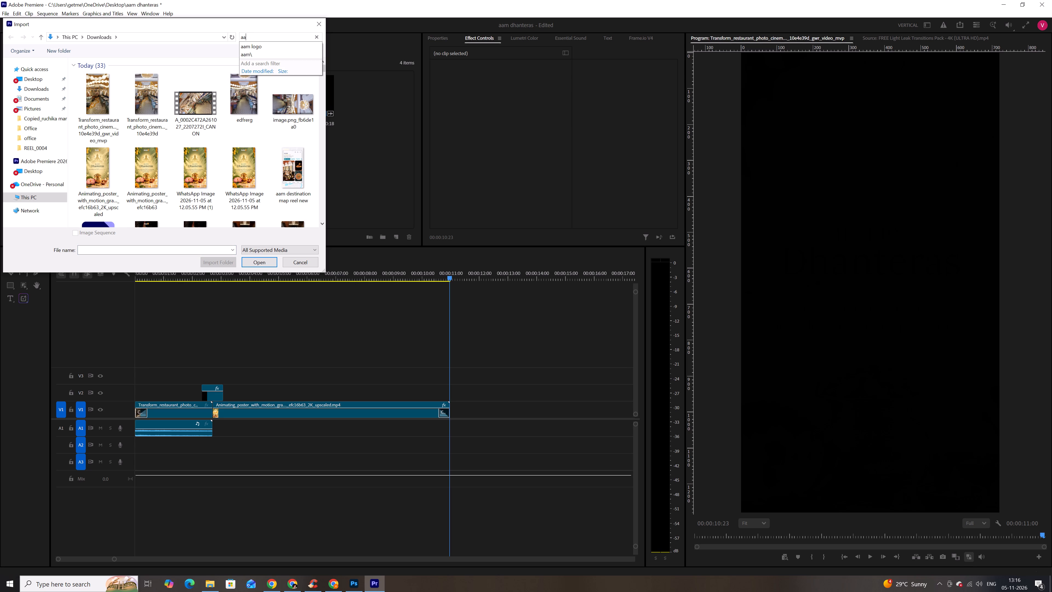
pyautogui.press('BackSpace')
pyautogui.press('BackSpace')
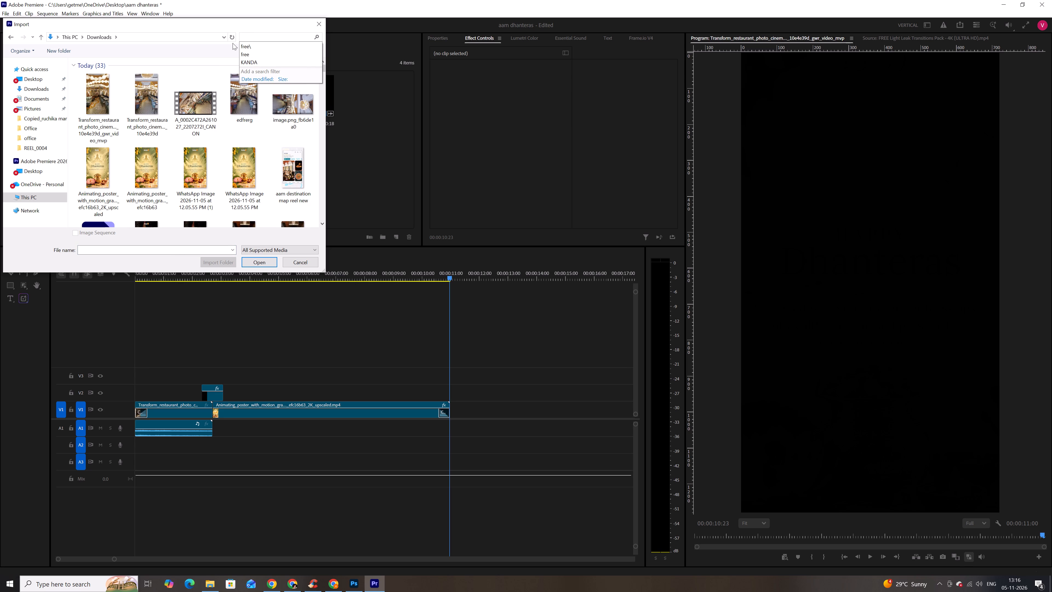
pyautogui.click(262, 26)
# Find the aam destination map reel video in Downloads and import it into the project.
pyautogui.scroll(-3, 250, 138)
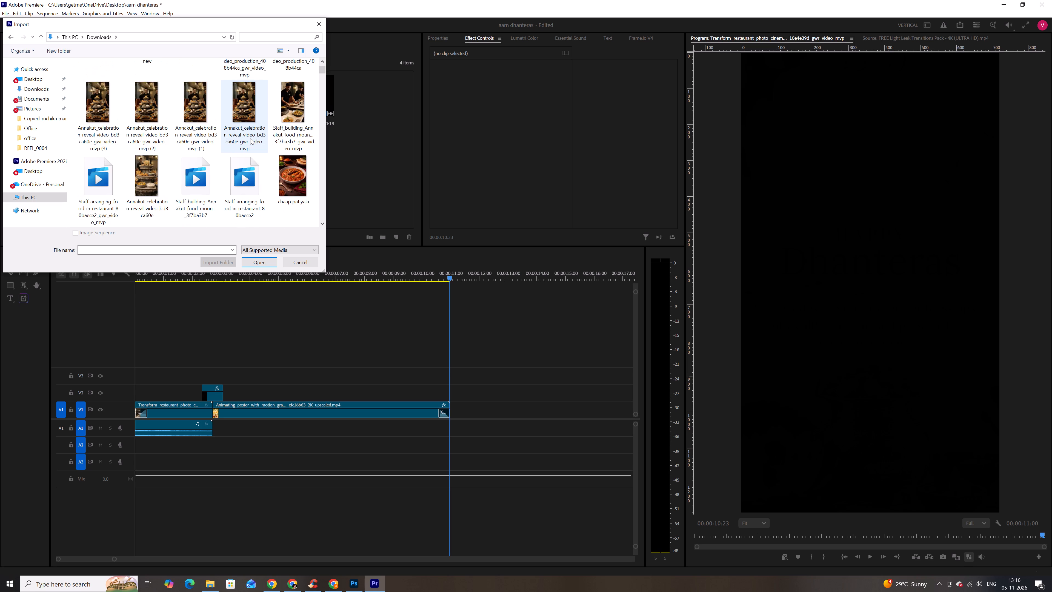
pyautogui.scroll(-4, 250, 138)
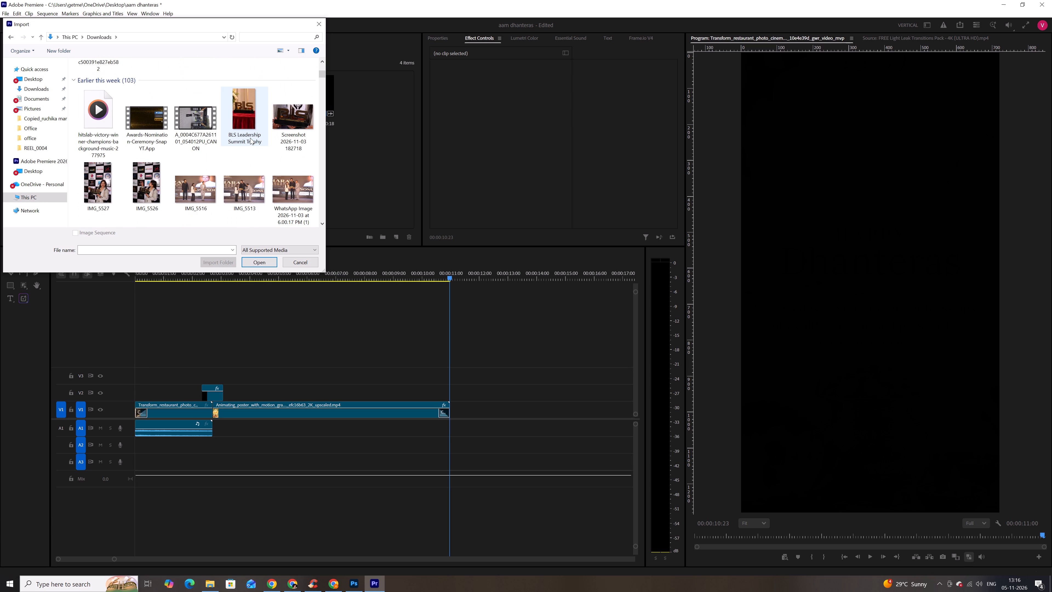
pyautogui.scroll(-4, 250, 138)
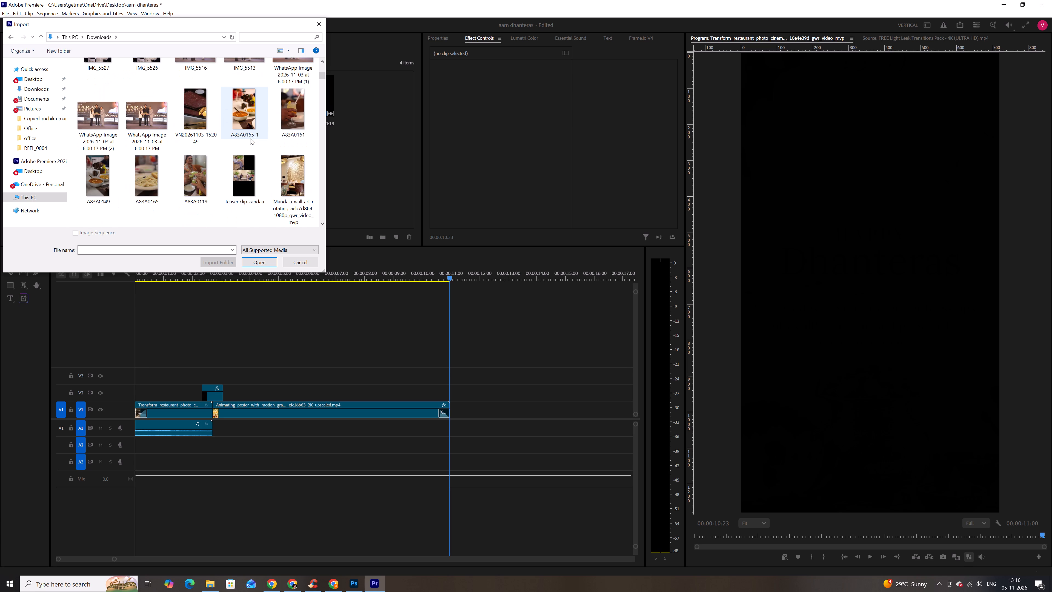
pyautogui.scroll(-1, 249, 157)
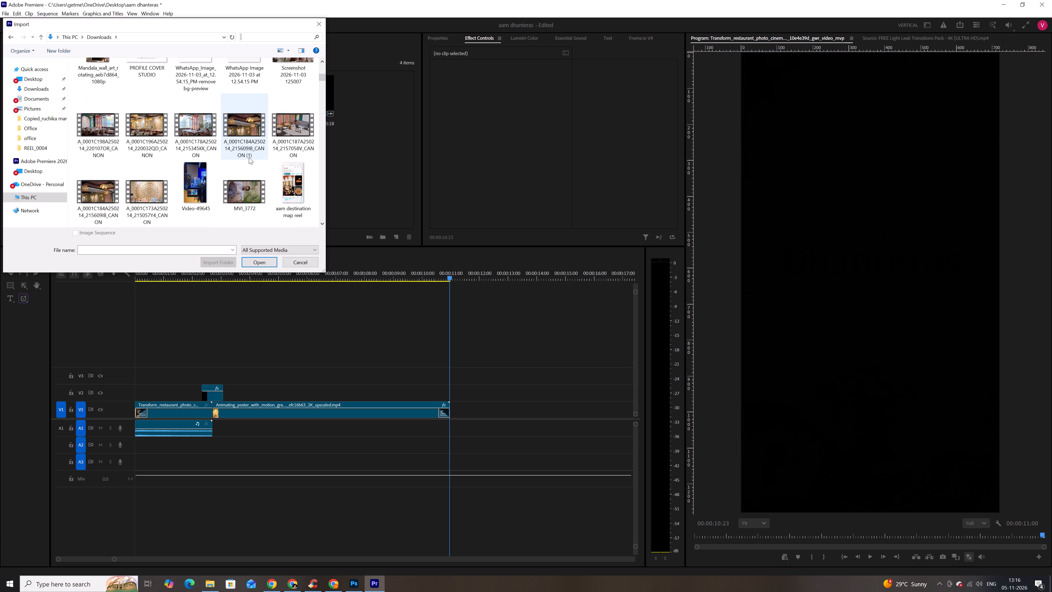
pyautogui.scroll(-1, 250, 159)
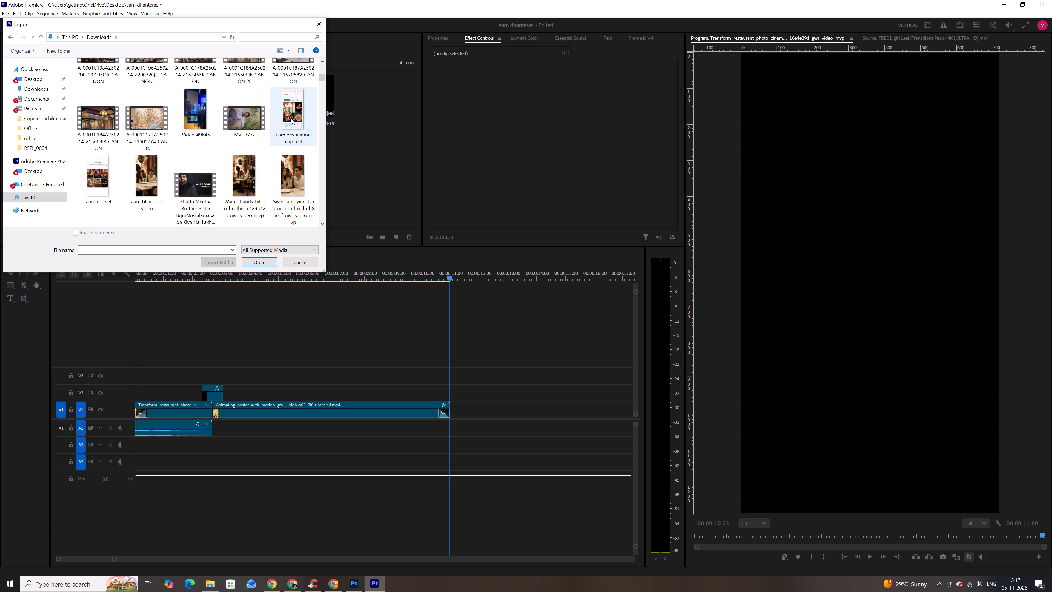
pyautogui.click(291, 118)
pyautogui.click(247, 262)
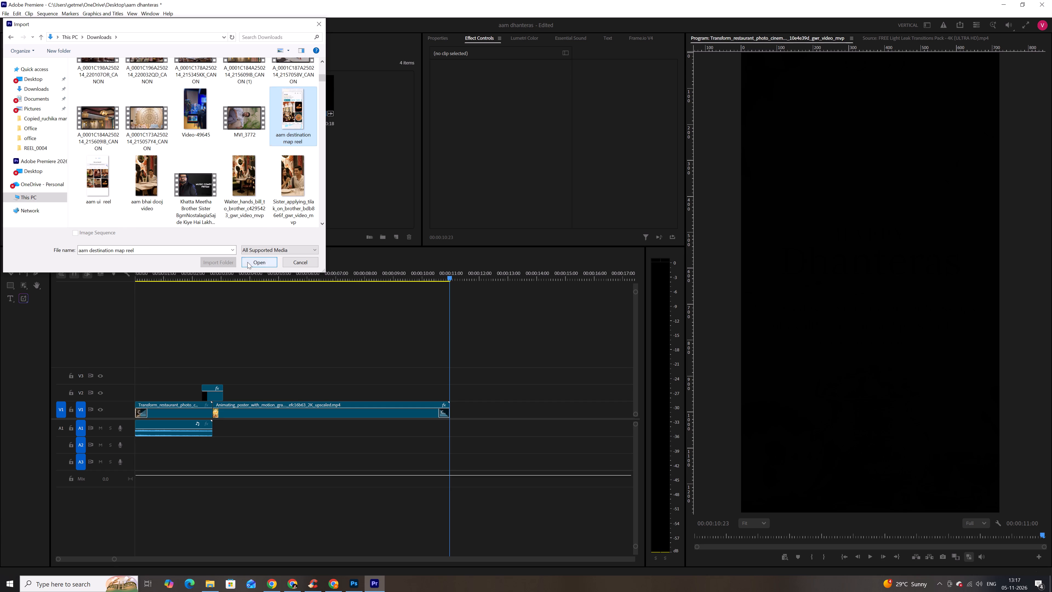
# Preview the aam destination map reel and mark its In point at 00:02:55:01, on the AAM logo end card.
pyautogui.click(338, 154)
pyautogui.doubleClick(364, 99)
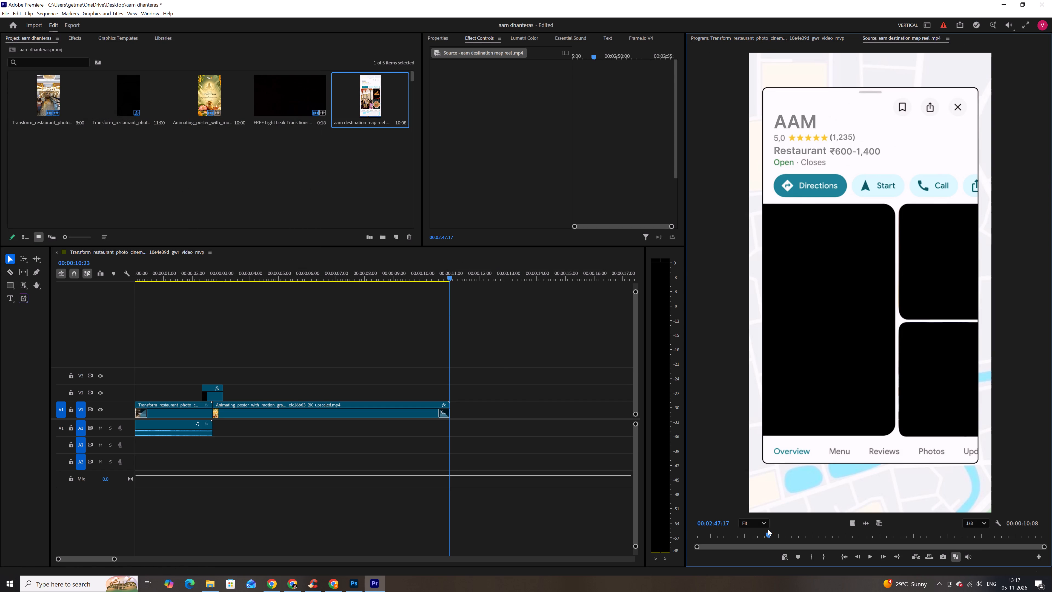
pyautogui.moveTo(771, 530); pyautogui.dragTo(777, 531)
pyautogui.moveTo(777, 531); pyautogui.dragTo(926, 534)
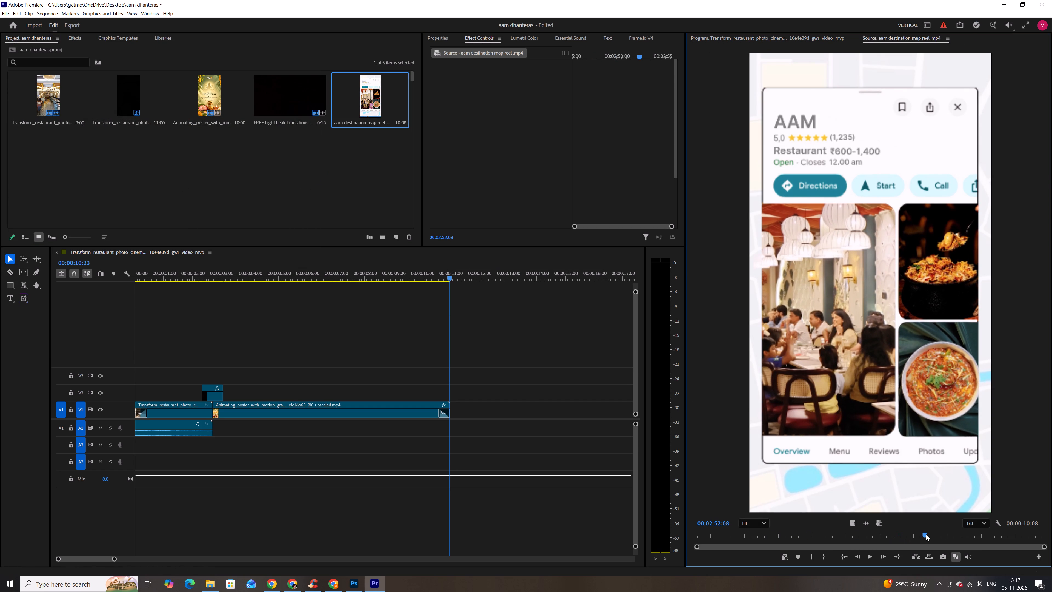
pyautogui.moveTo(926, 534); pyautogui.dragTo(929, 534)
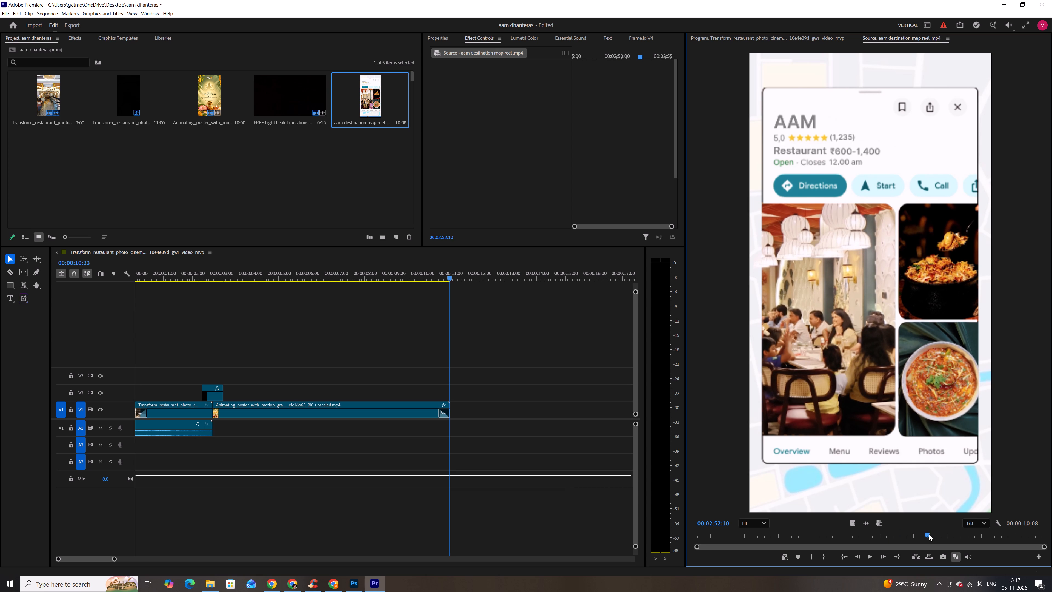
pyautogui.moveTo(929, 534); pyautogui.dragTo(947, 533)
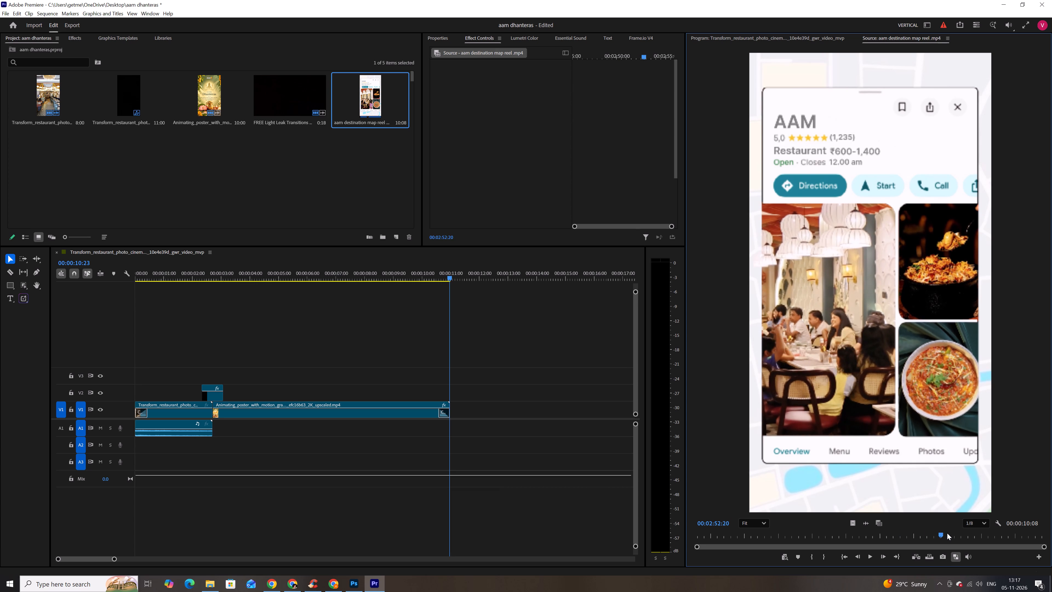
pyautogui.moveTo(947, 533); pyautogui.dragTo(1018, 535)
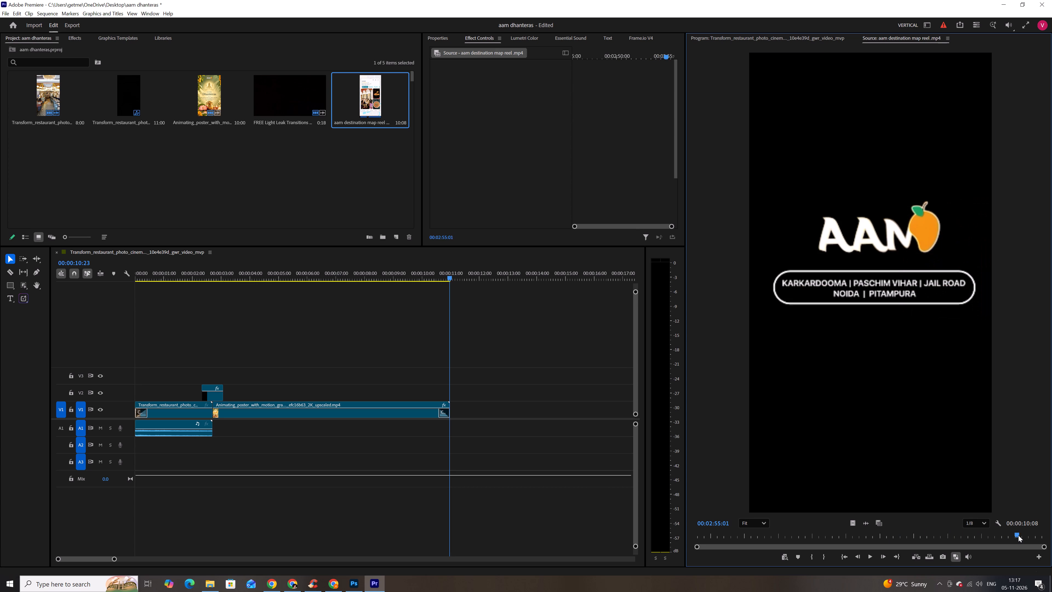
pyautogui.moveTo(1018, 535); pyautogui.dragTo(1018, 536)
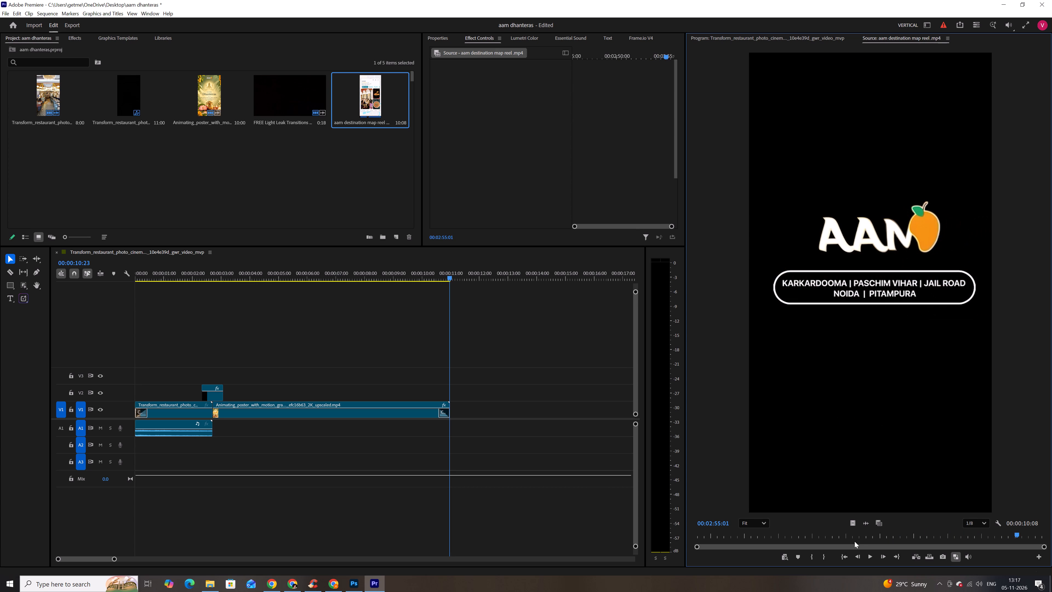
pyautogui.click(813, 554)
# Place the trimmed logo end card on V2, overlapping the poster clip's fade-out from its start, and play the join.
pyautogui.moveTo(365, 100); pyautogui.dragTo(421, 379)
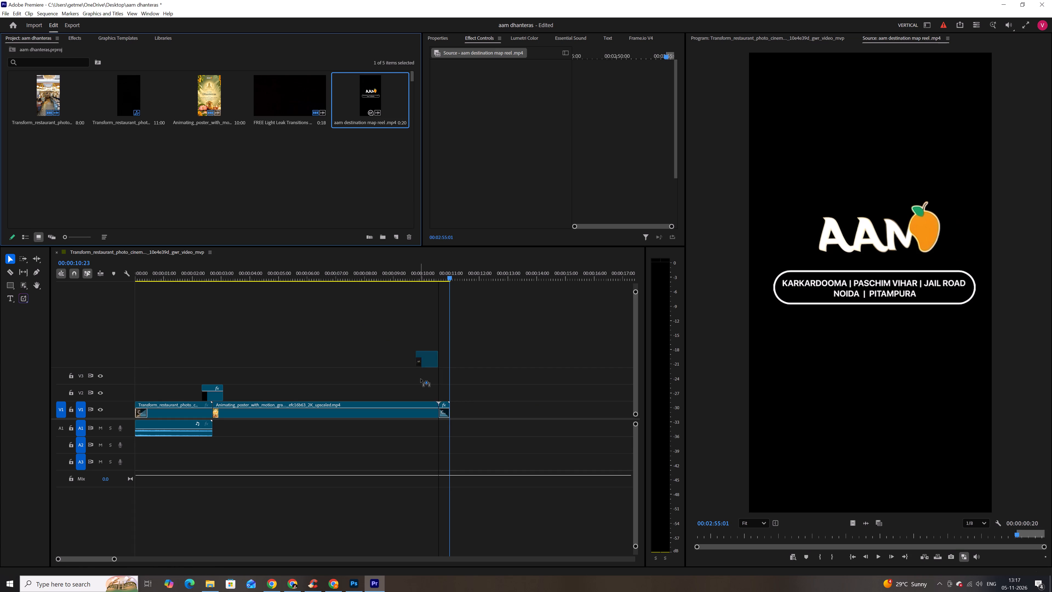
pyautogui.moveTo(421, 379); pyautogui.dragTo(430, 388)
pyautogui.moveTo(449, 278); pyautogui.dragTo(426, 280)
pyautogui.moveTo(436, 389); pyautogui.dragTo(455, 386)
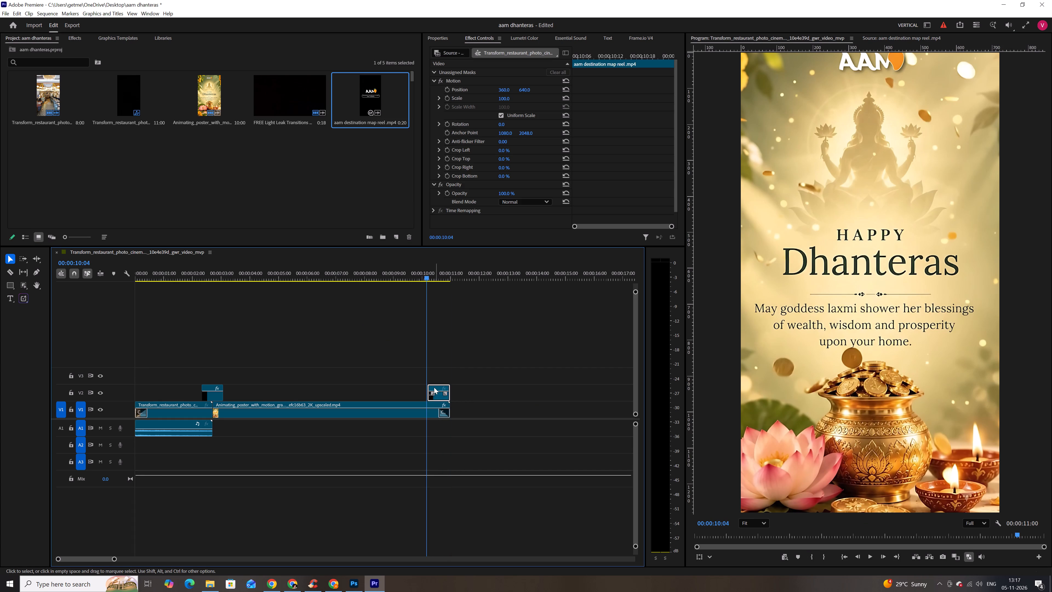
pyautogui.moveTo(435, 387); pyautogui.dragTo(449, 388)
pyautogui.moveTo(444, 395); pyautogui.dragTo(448, 394)
pyautogui.press('space')
pyautogui.press('space')
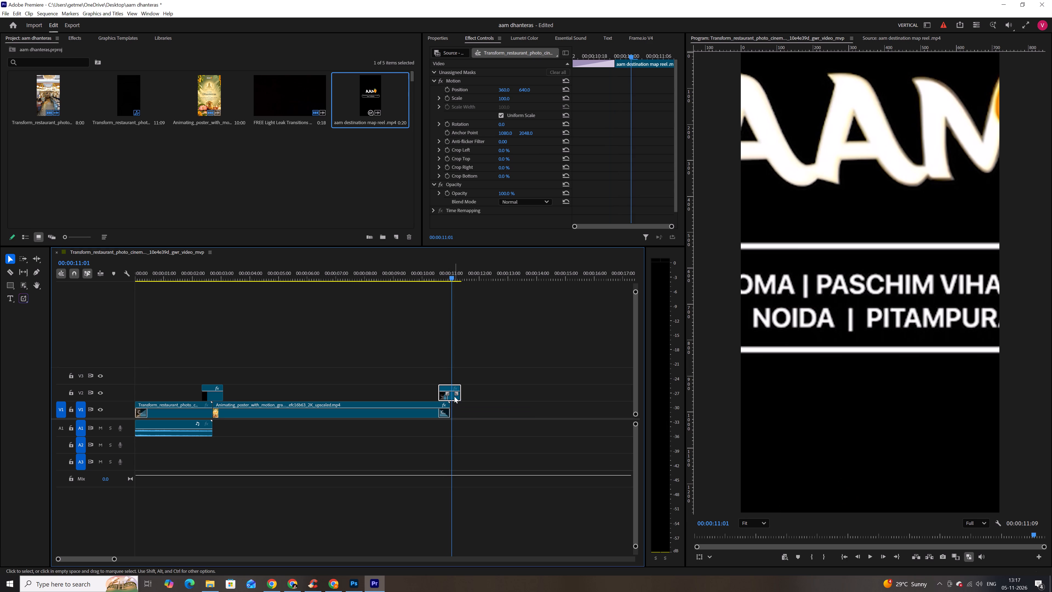
# Scale the logo end card down to 37 so its text fits the vertical frame, and play the ending.
pyautogui.moveTo(504, 100); pyautogui.dragTo(486, 99)
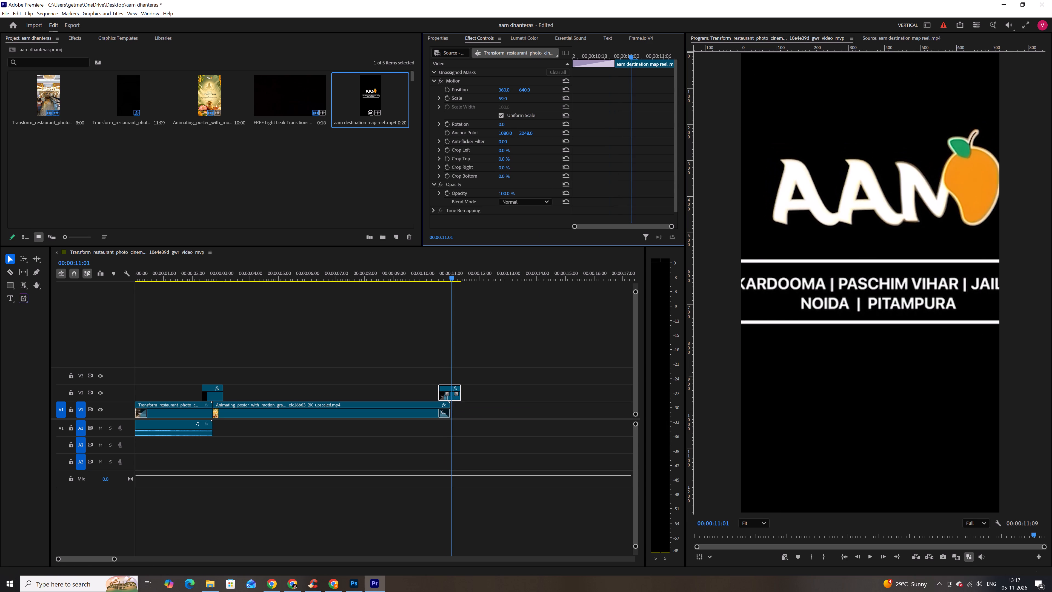
pyautogui.moveTo(486, 99); pyautogui.dragTo(473, 101)
pyautogui.press('space')
pyautogui.press('space')
pyautogui.moveTo(443, 278); pyautogui.dragTo(438, 278)
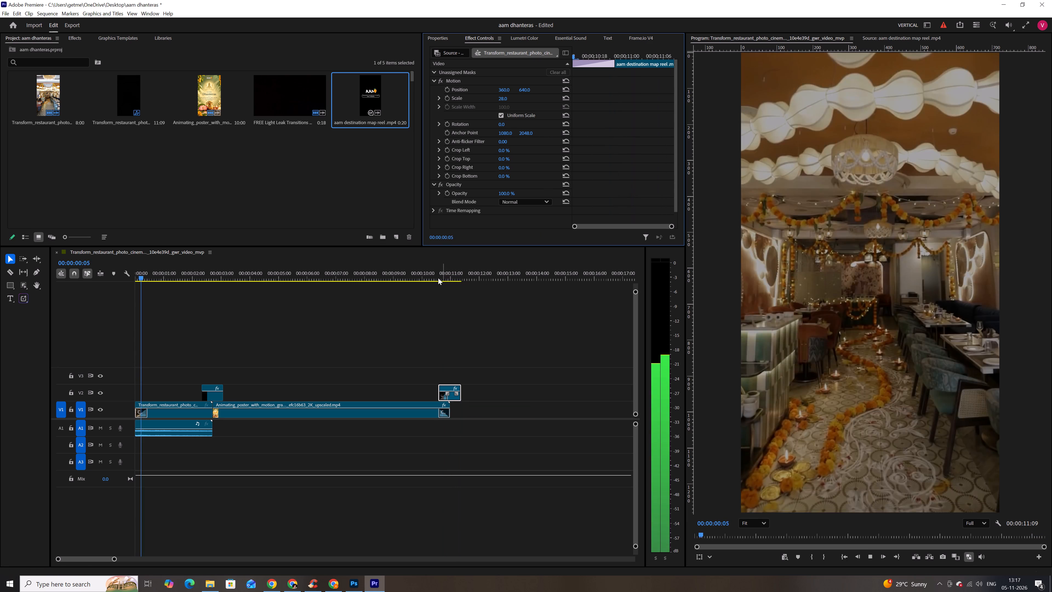
pyautogui.moveTo(438, 278); pyautogui.dragTo(423, 275)
pyautogui.press('space')
pyautogui.press('space')
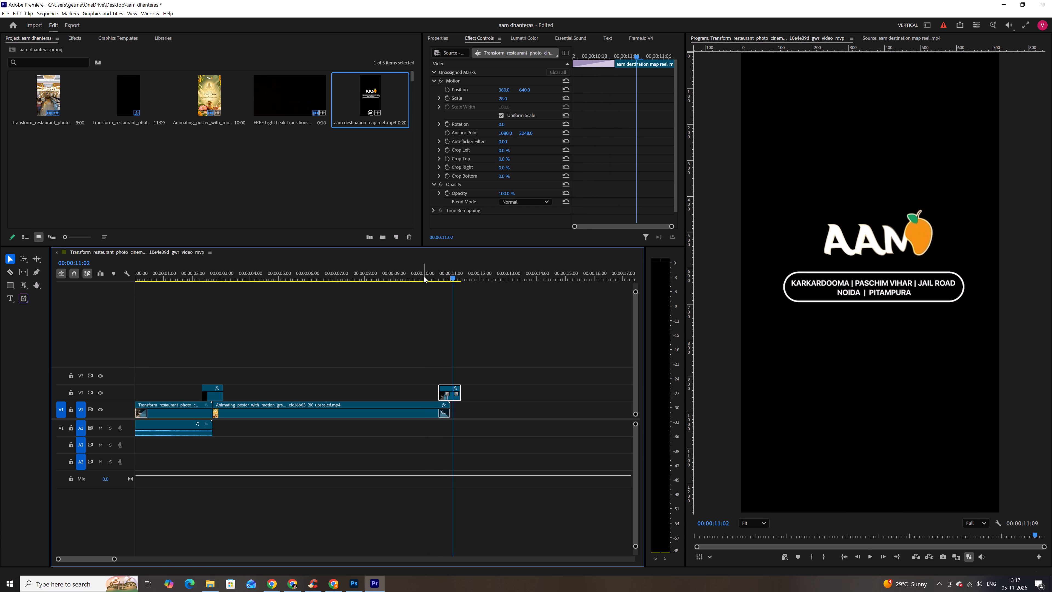
pyautogui.moveTo(440, 278); pyautogui.dragTo(442, 275)
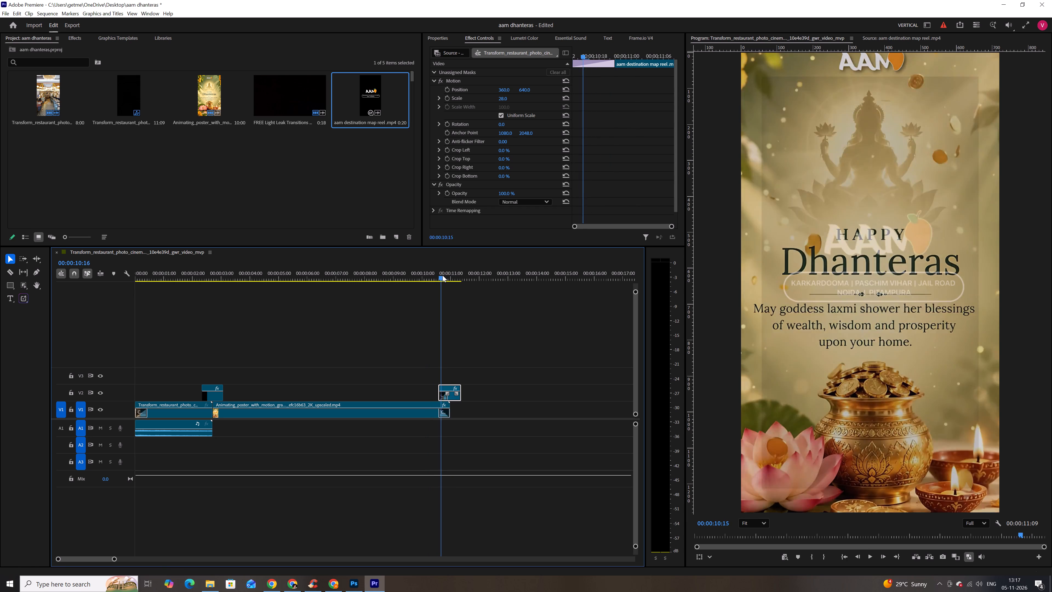
pyautogui.moveTo(442, 275); pyautogui.dragTo(443, 275)
pyautogui.moveTo(504, 99); pyautogui.dragTo(508, 99)
pyautogui.moveTo(437, 275); pyautogui.dragTo(432, 276)
pyautogui.press('space')
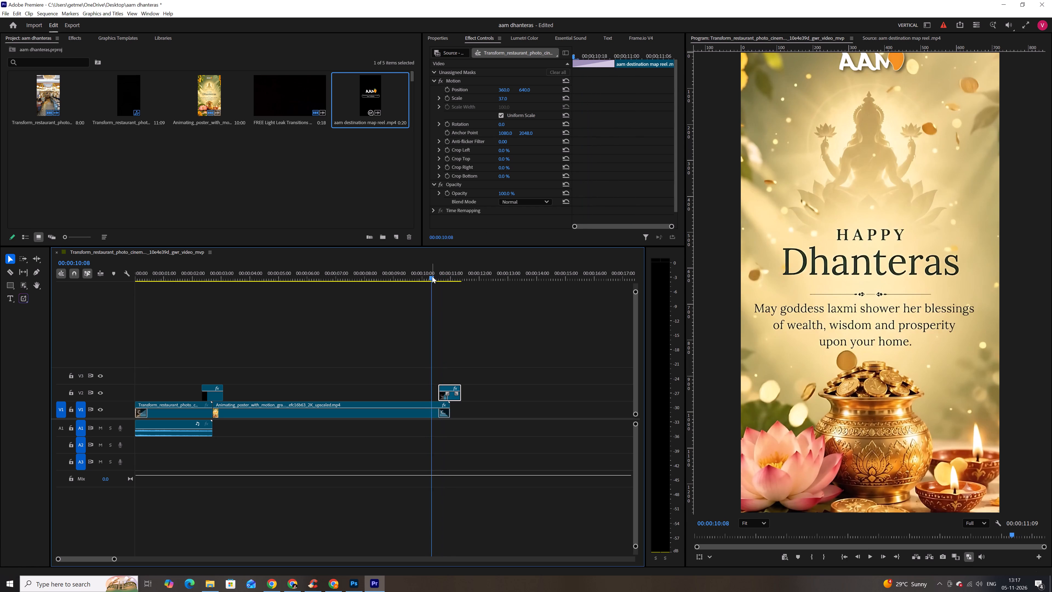
pyautogui.press('space')
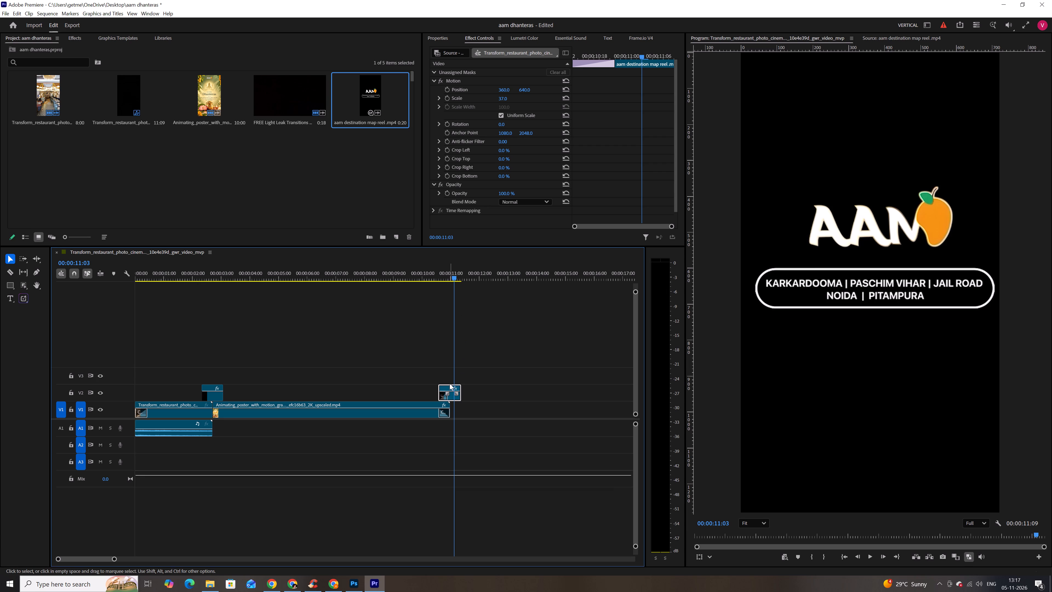
# Cut the logo end card clip on V2 in two at the end of the poster clip.
pyautogui.press('c')
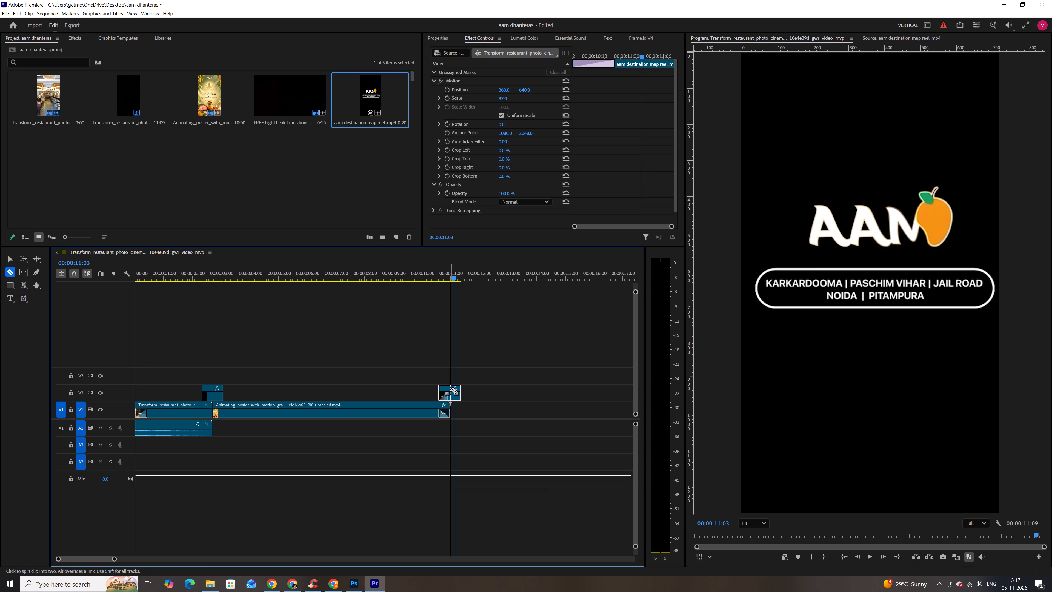
pyautogui.click(450, 389)
pyautogui.press('v')
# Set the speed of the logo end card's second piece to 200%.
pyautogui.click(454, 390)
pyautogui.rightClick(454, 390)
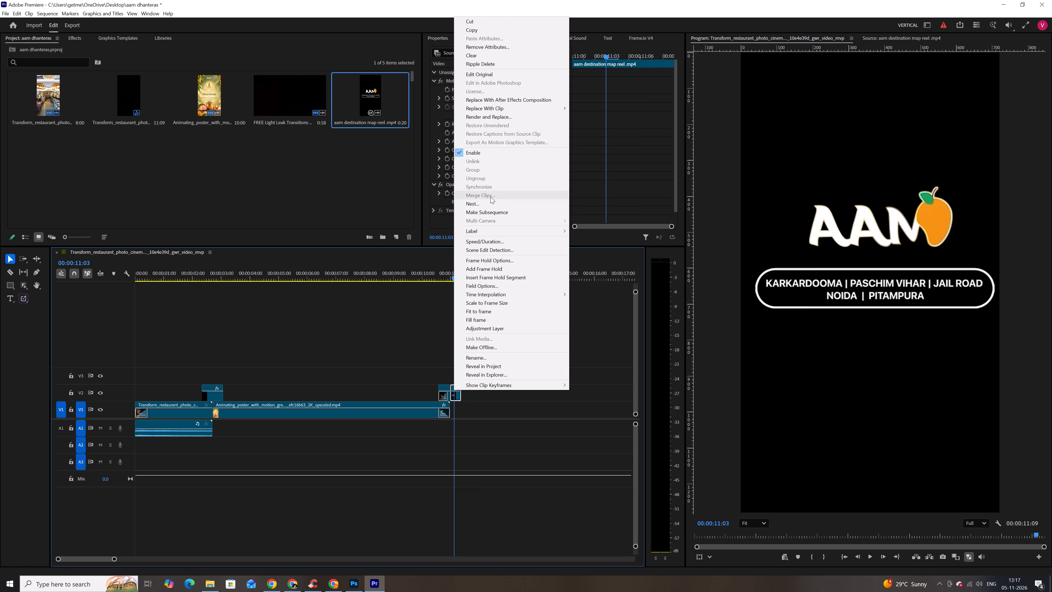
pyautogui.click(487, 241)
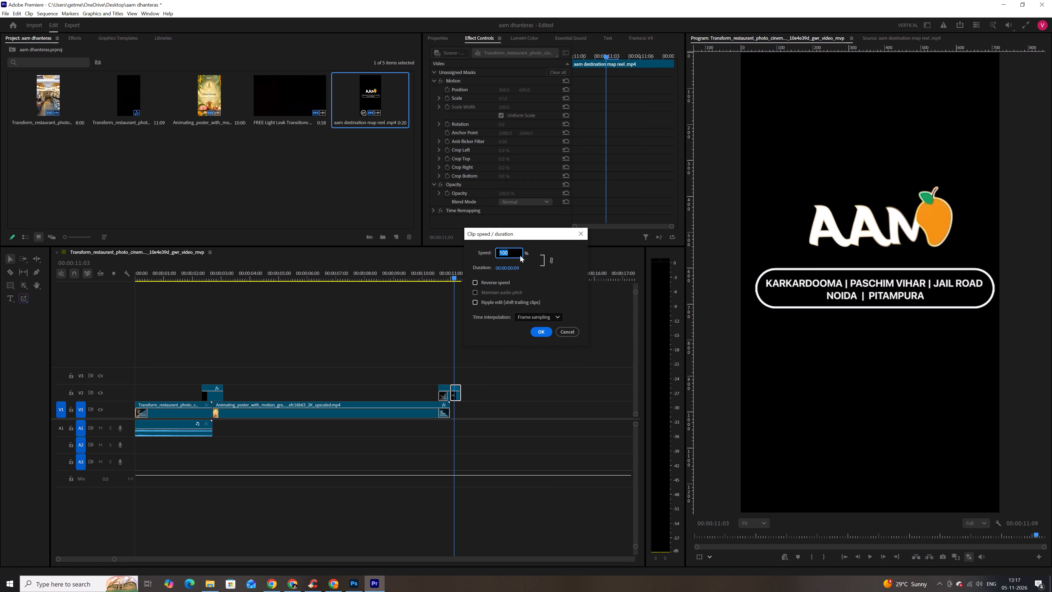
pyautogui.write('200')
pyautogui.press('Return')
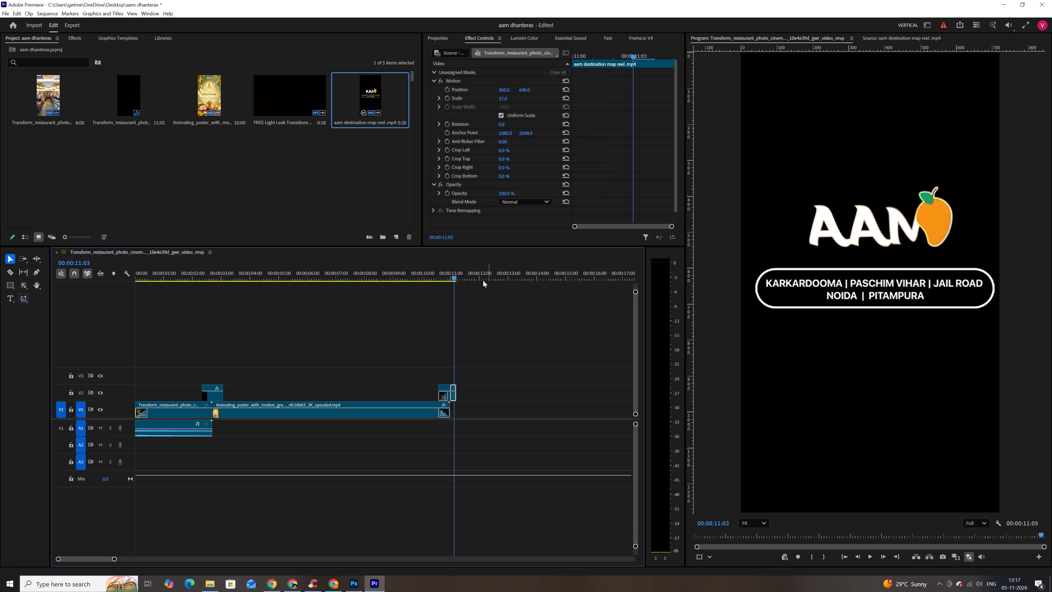
# Set the speed of the logo end card's second piece to 20% and play the ending from the poster's fade-out.
pyautogui.rightClick(452, 395)
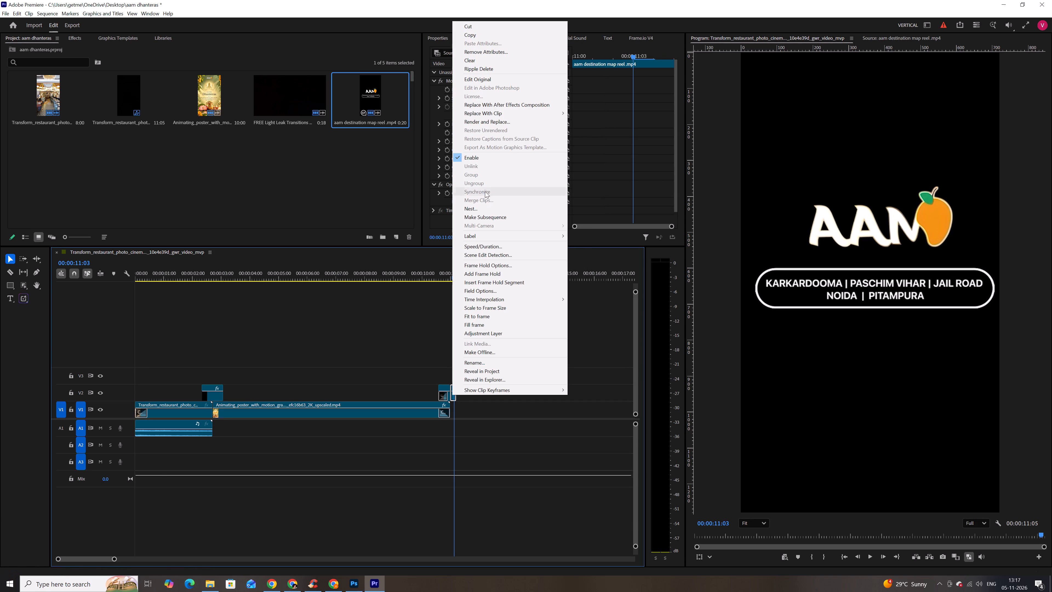
pyautogui.click(474, 246)
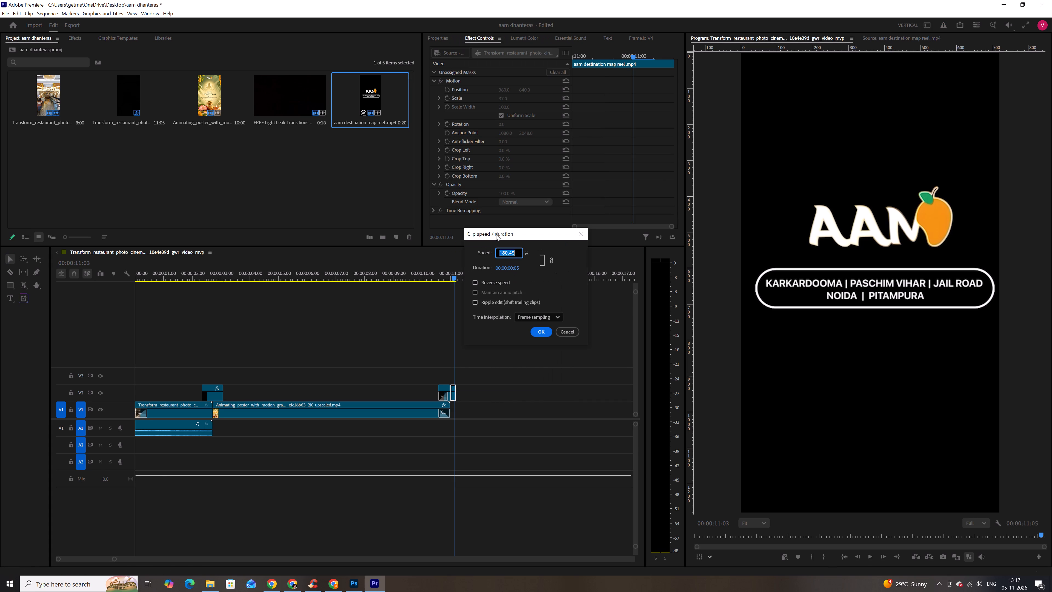
pyautogui.write('20')
pyautogui.press('Return')
pyautogui.moveTo(452, 278); pyautogui.dragTo(435, 280)
pyautogui.press('space')
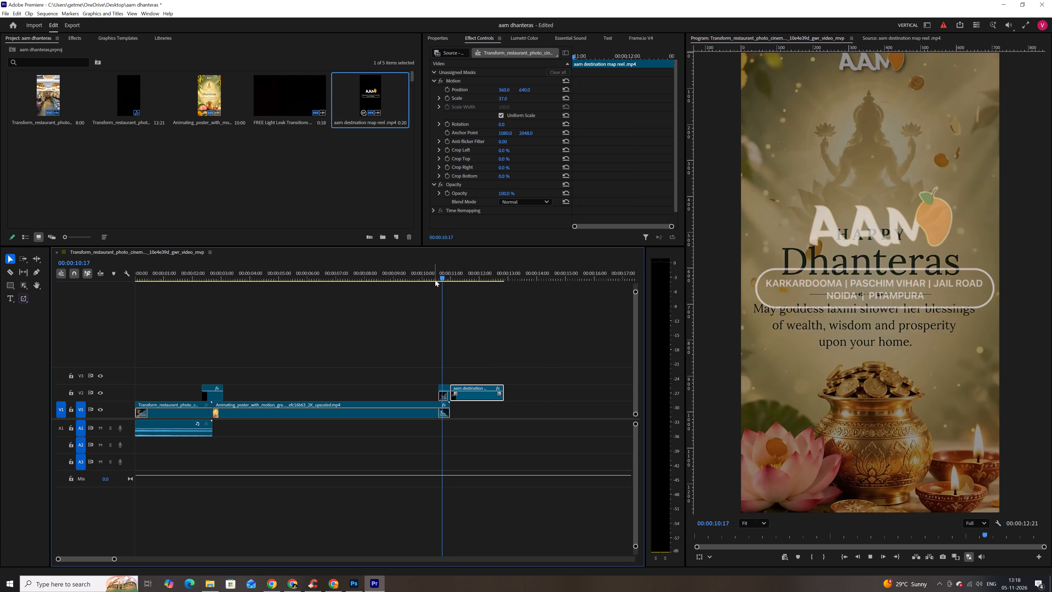
pyautogui.press('space')
pyautogui.press('space')
pyautogui.press('space')
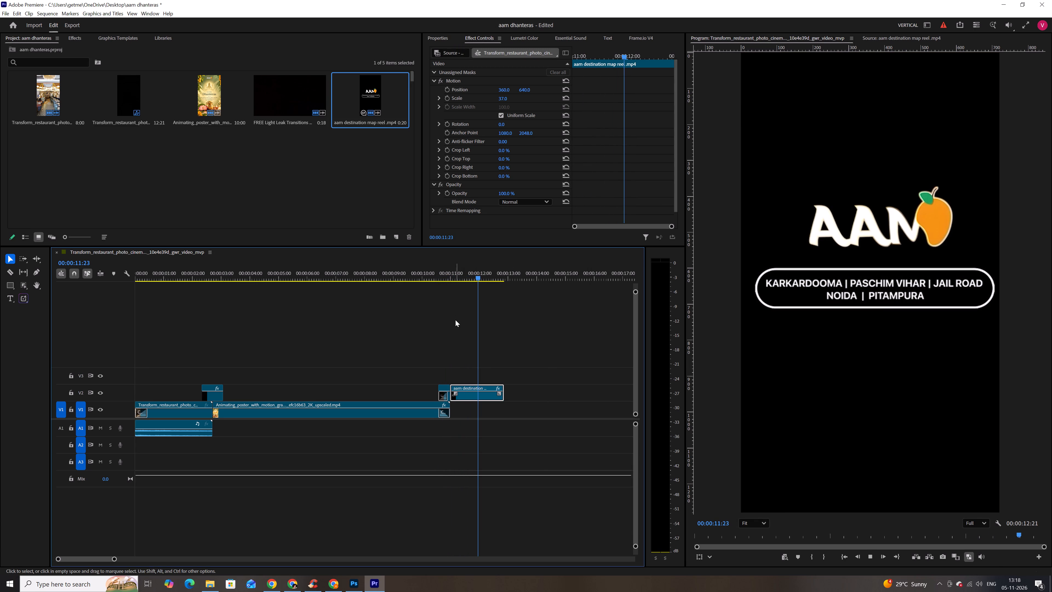
# Cut the slowed logo end card at 00:00:12:00 and delete the remainder after the cut.
pyautogui.press('c')
pyautogui.click(480, 386)
pyautogui.press('v')
pyautogui.click(492, 390)
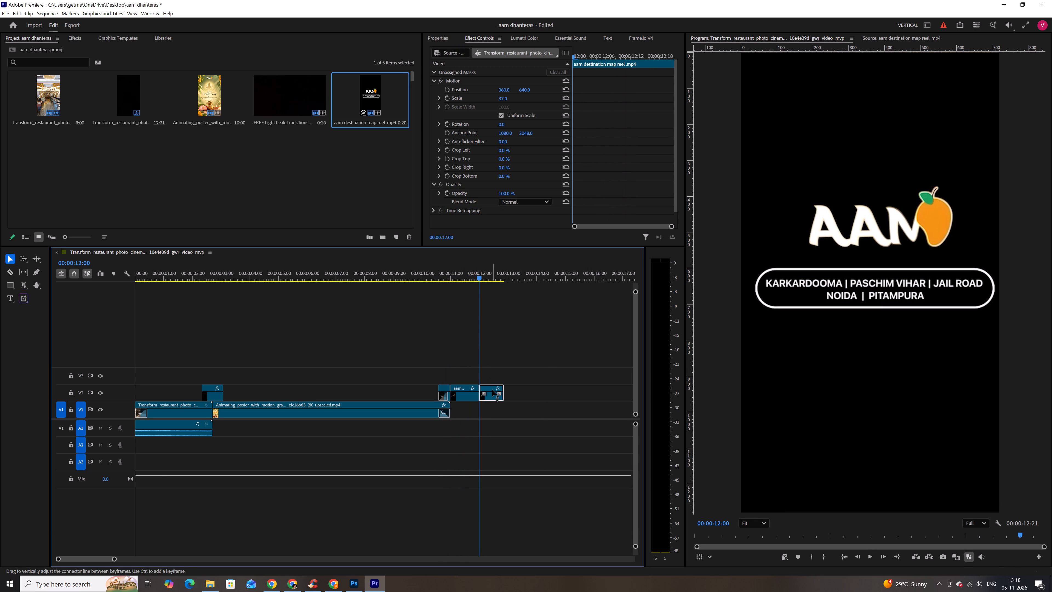
pyautogui.press('BackSpace')
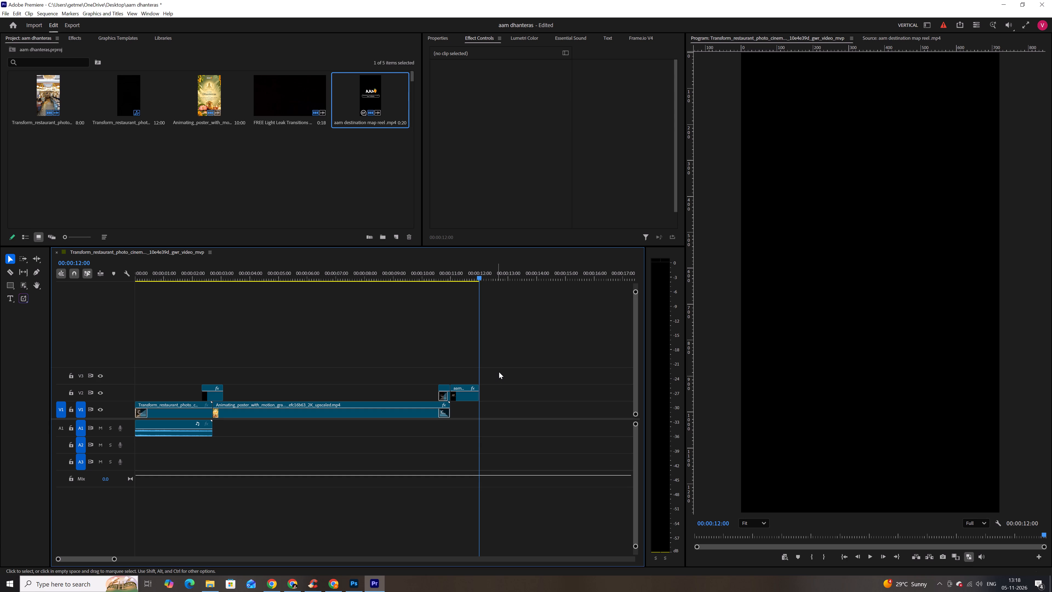
# Search Windows for "blue" and open the Bluetooth and other devices settings.
pyautogui.click(49, 590)
pyautogui.write('blue')
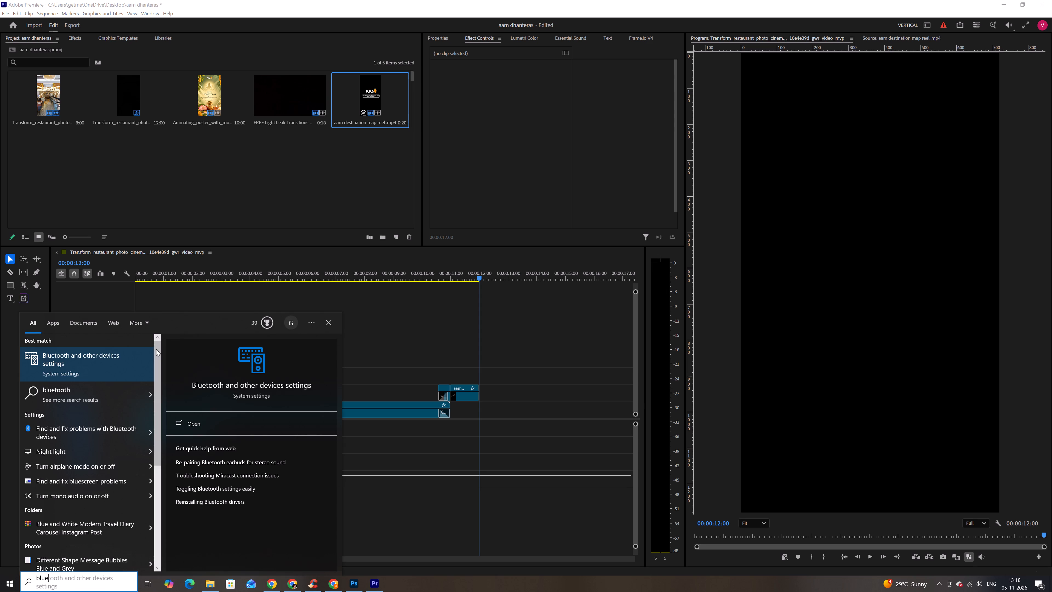
pyautogui.click(126, 363)
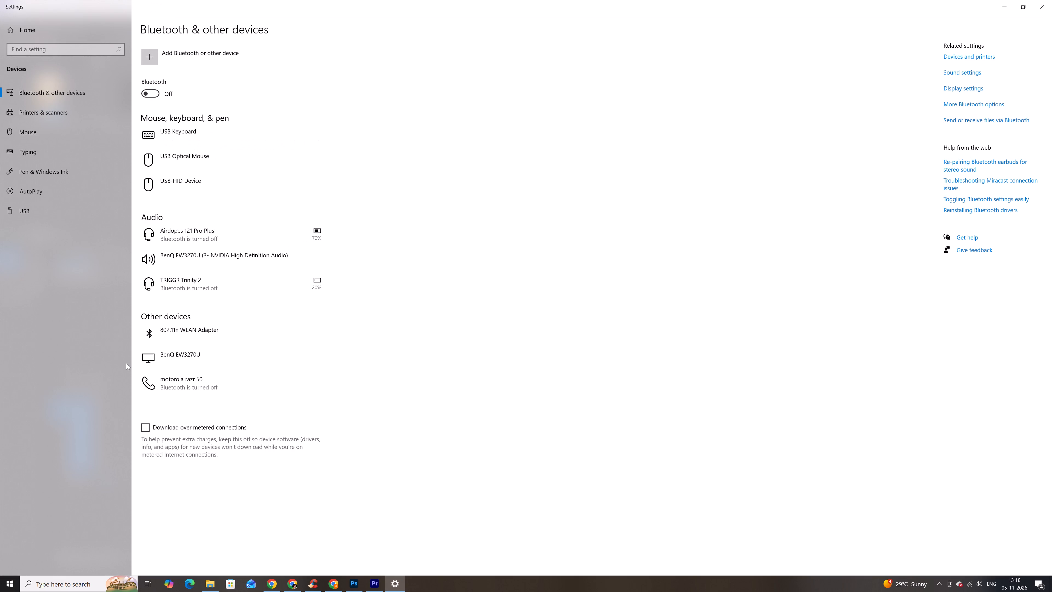